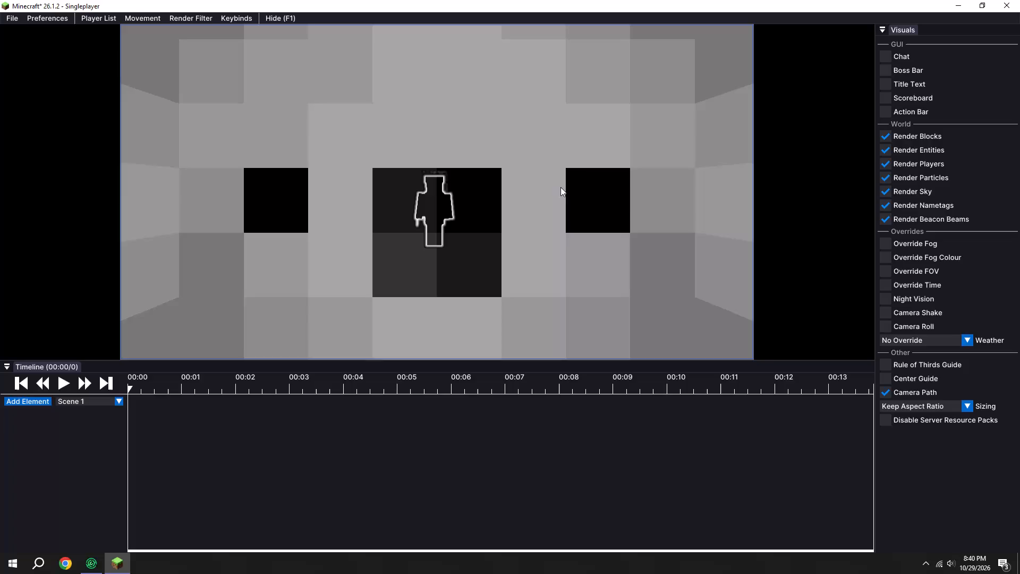
# Force the autominer player entity in the replay not to glow by setting its Glowing option to Force No Glow.
pyautogui.press('w')
pyautogui.rightClick(436, 199)
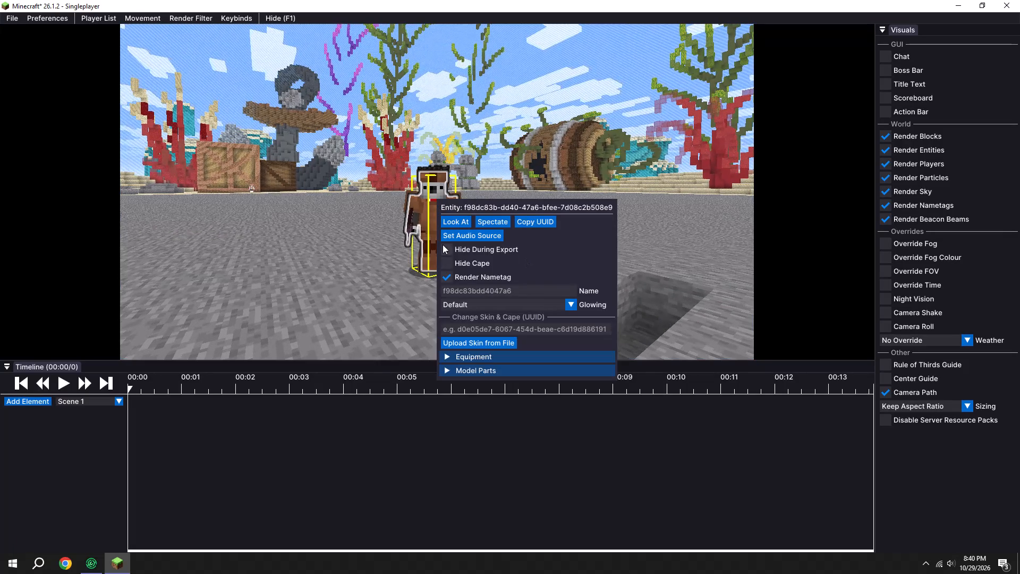
pyautogui.click(448, 249)
pyautogui.click(450, 244)
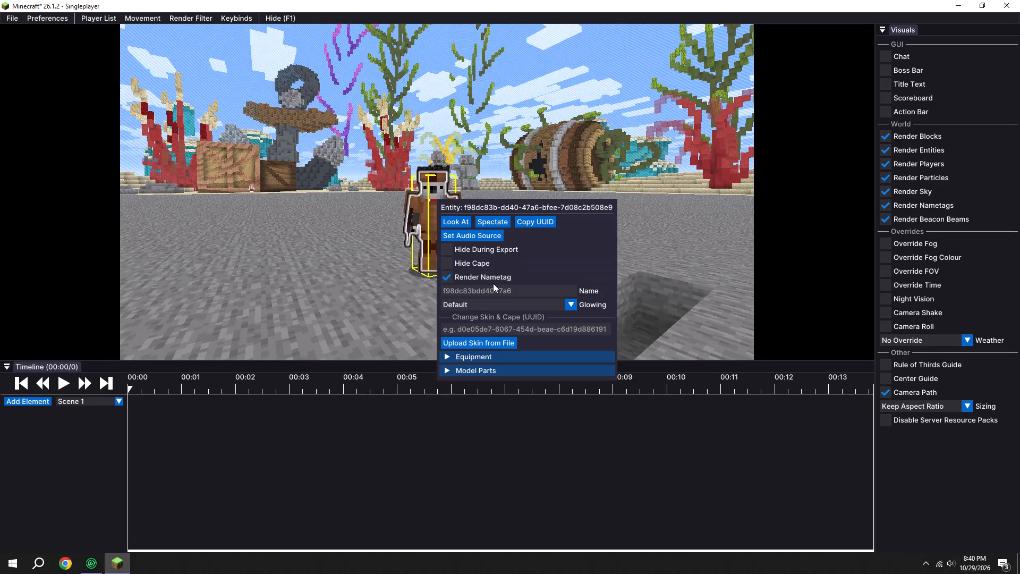
pyautogui.click(494, 306)
pyautogui.click(483, 341)
pyautogui.click(336, 283)
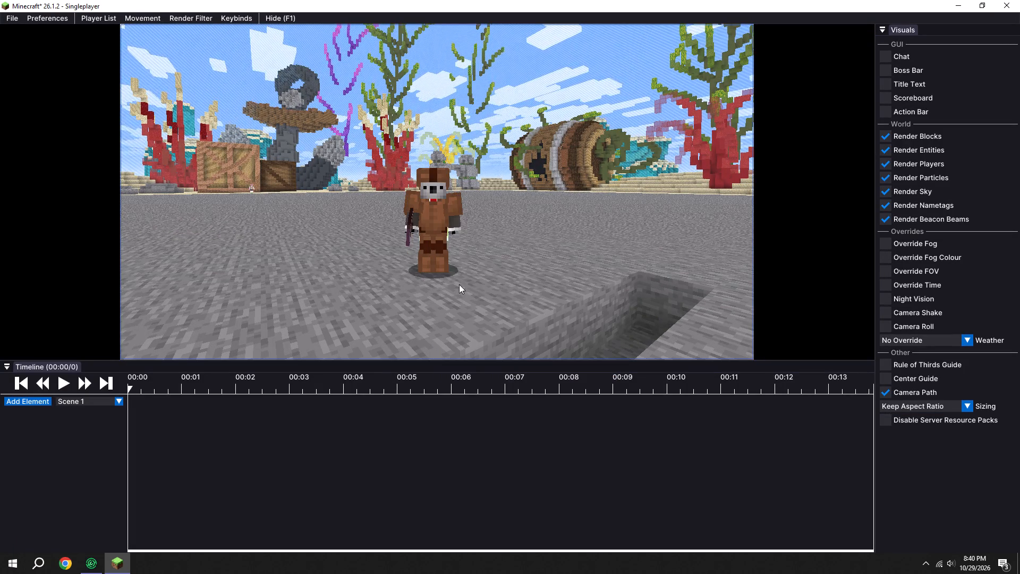
# Move the camera back and spectate the player facing the autominer from a first-person view.
pyautogui.press('s')
pyautogui.press('s')
pyautogui.press('s')
pyautogui.rightClick(411, 233)
pyautogui.click(472, 255)
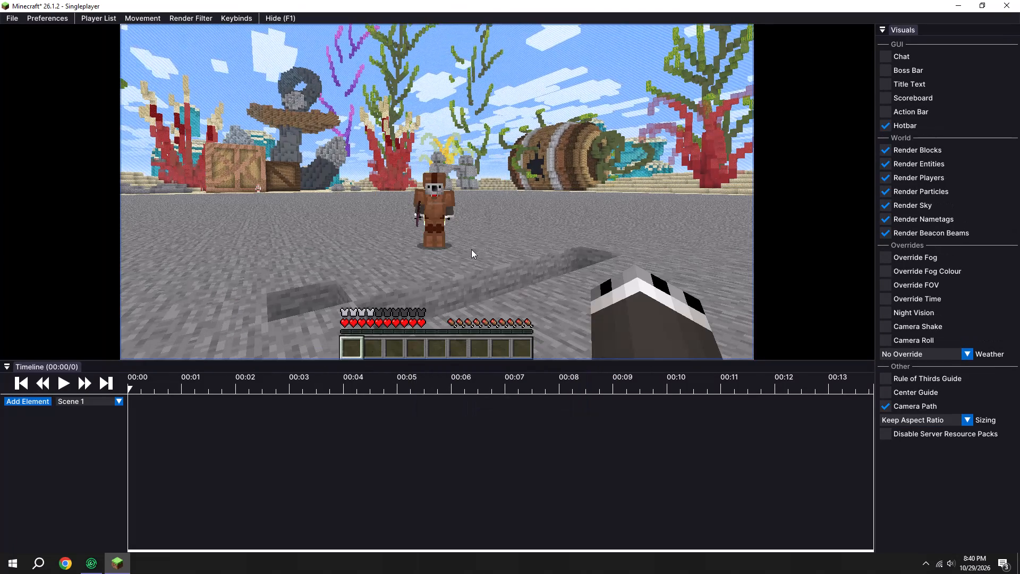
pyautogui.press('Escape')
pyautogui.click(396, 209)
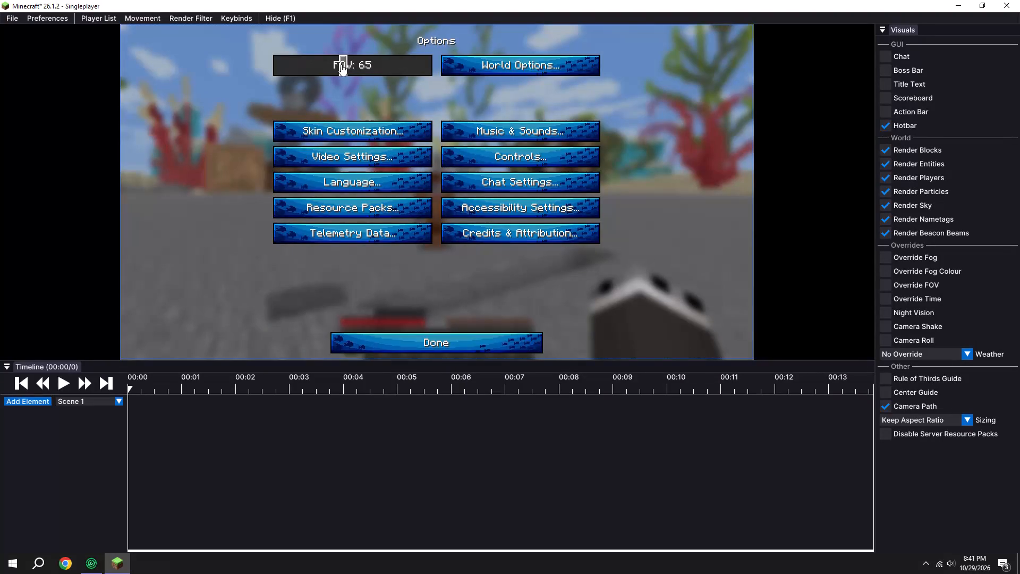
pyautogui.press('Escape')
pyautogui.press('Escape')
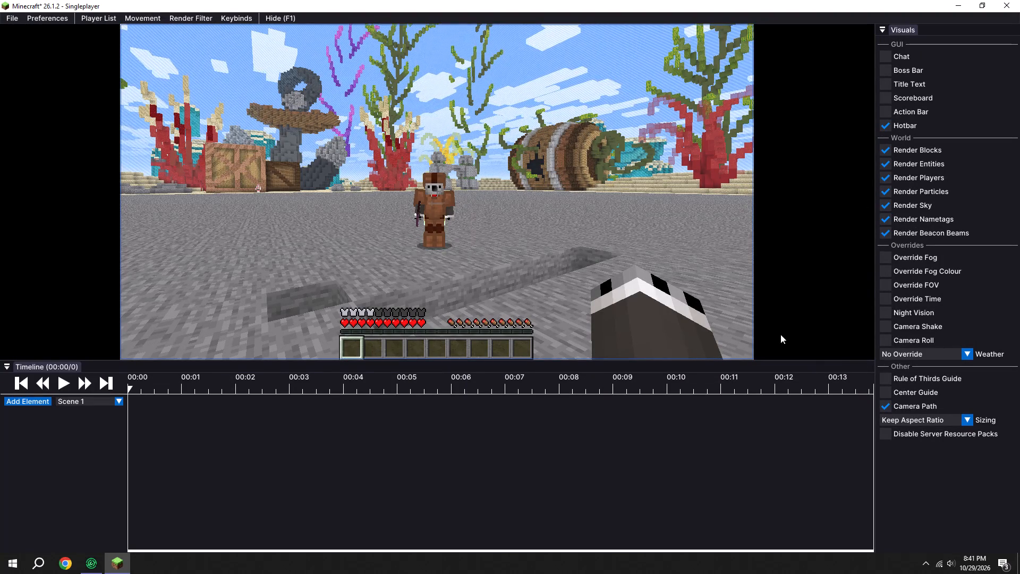
# Enable the Rule of Thirds Guide over the replay view.
pyautogui.click(897, 379)
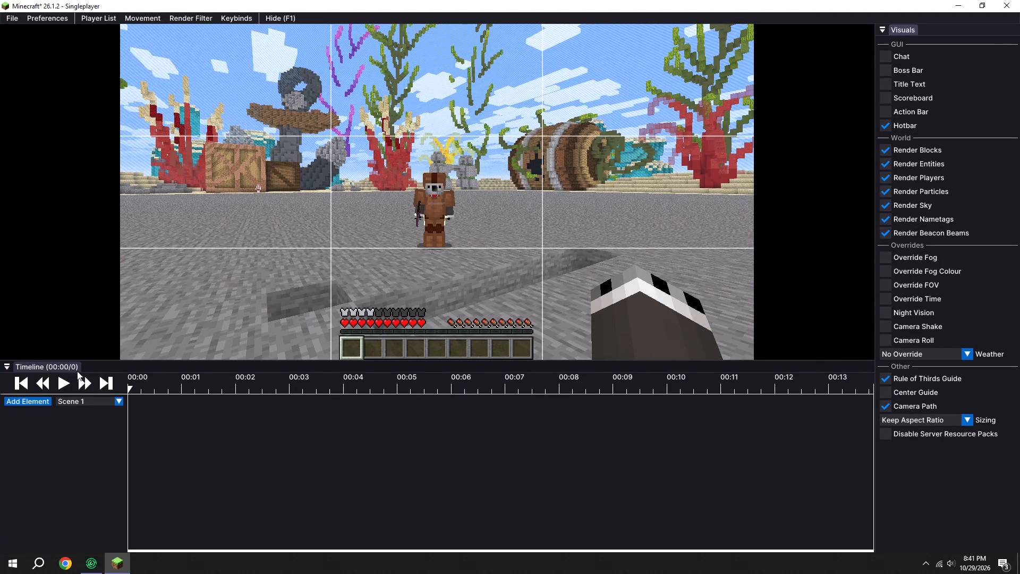
# Play the replay from the start and pause it just before the one-second mark.
pyautogui.click(61, 383)
pyautogui.click(62, 382)
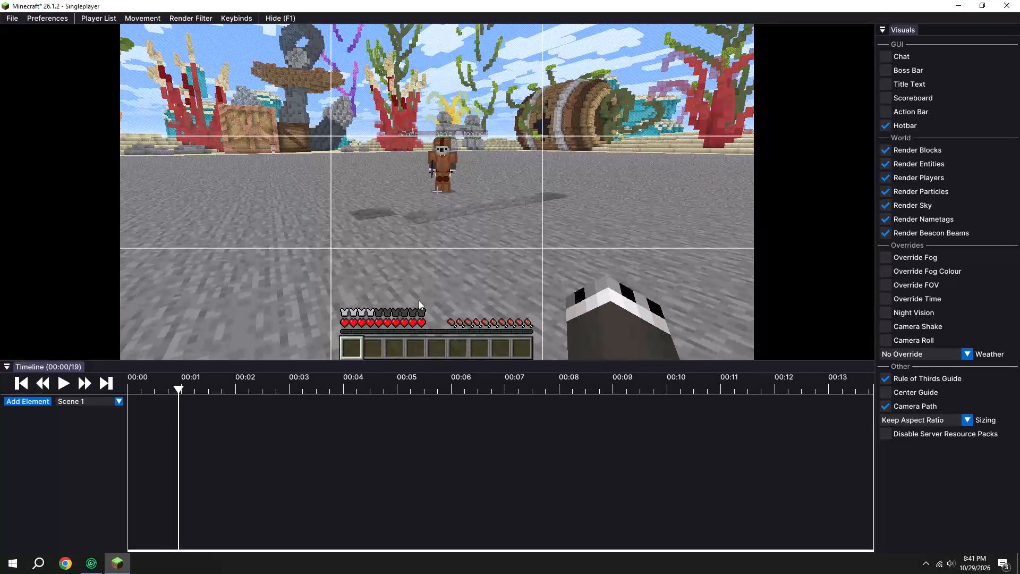
# Reduce the GUI Scale in the game's video settings to half size, apply it and return to the replay.
pyautogui.press('Escape')
pyautogui.moveTo(407, 215); pyautogui.dragTo(402, 215)
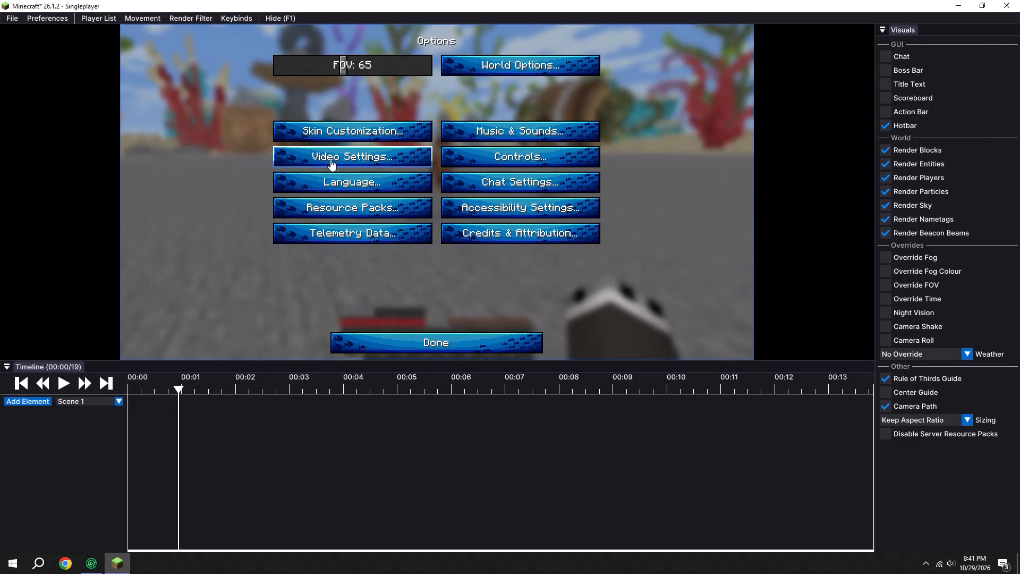
pyautogui.click(330, 159)
pyautogui.moveTo(695, 138); pyautogui.dragTo(694, 138)
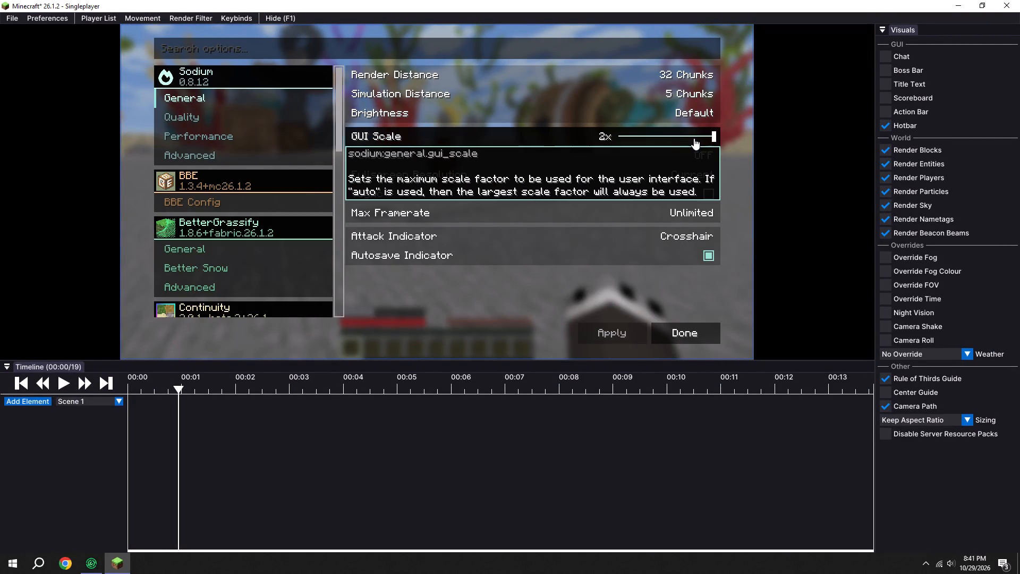
pyautogui.moveTo(694, 138); pyautogui.dragTo(679, 138)
pyautogui.click(616, 334)
pyautogui.click(693, 325)
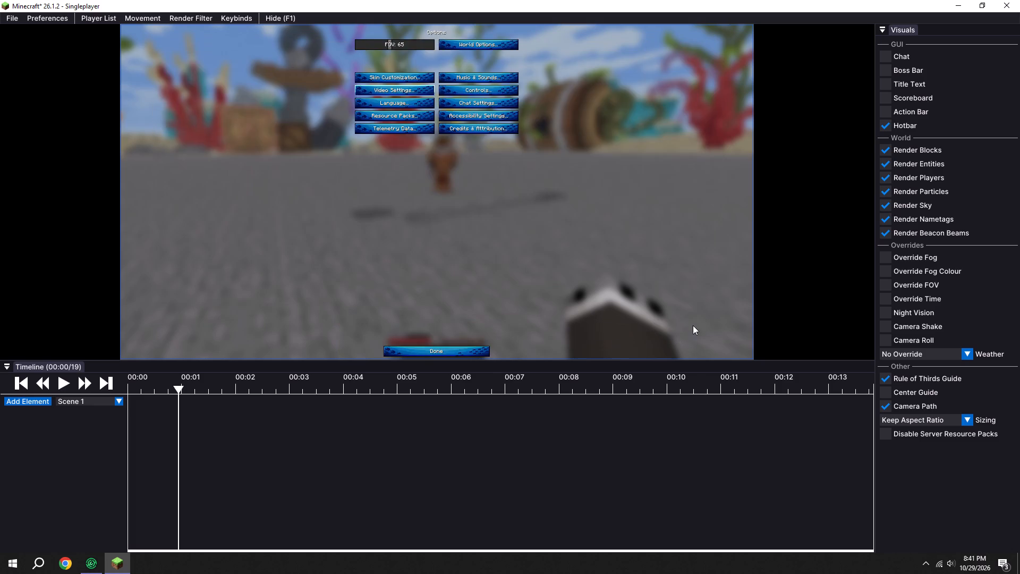
pyautogui.press('Escape')
pyautogui.press('Escape')
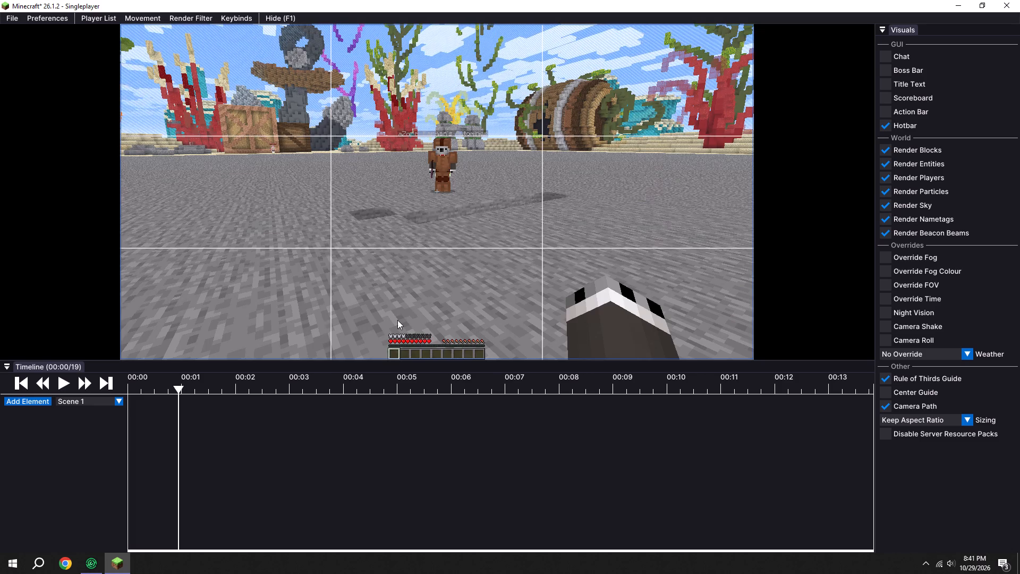
# Resume the replay and pause it between 00:09 and 00:10, with the autominer standing directly ahead.
pyautogui.click(65, 383)
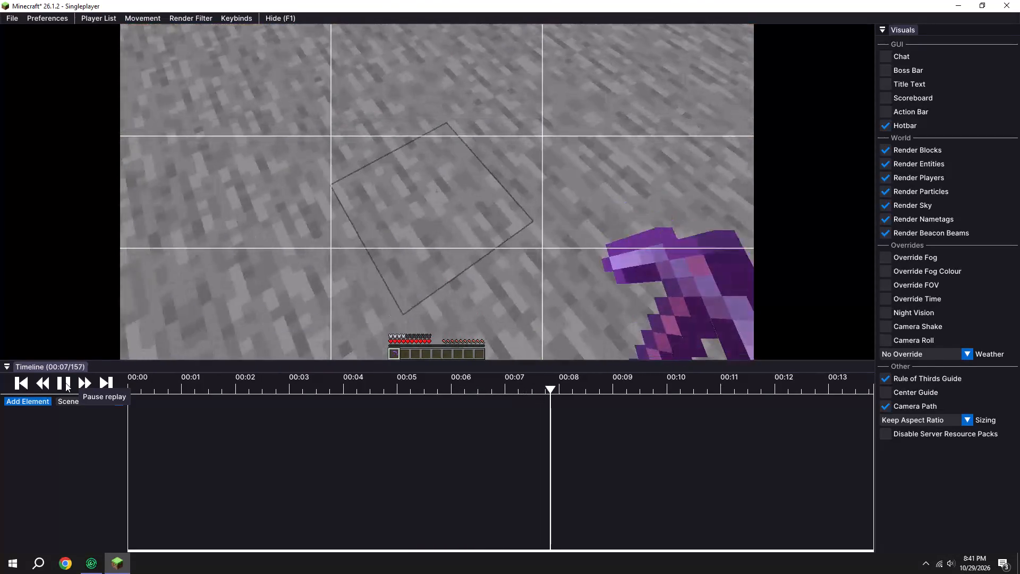
pyautogui.click(65, 383)
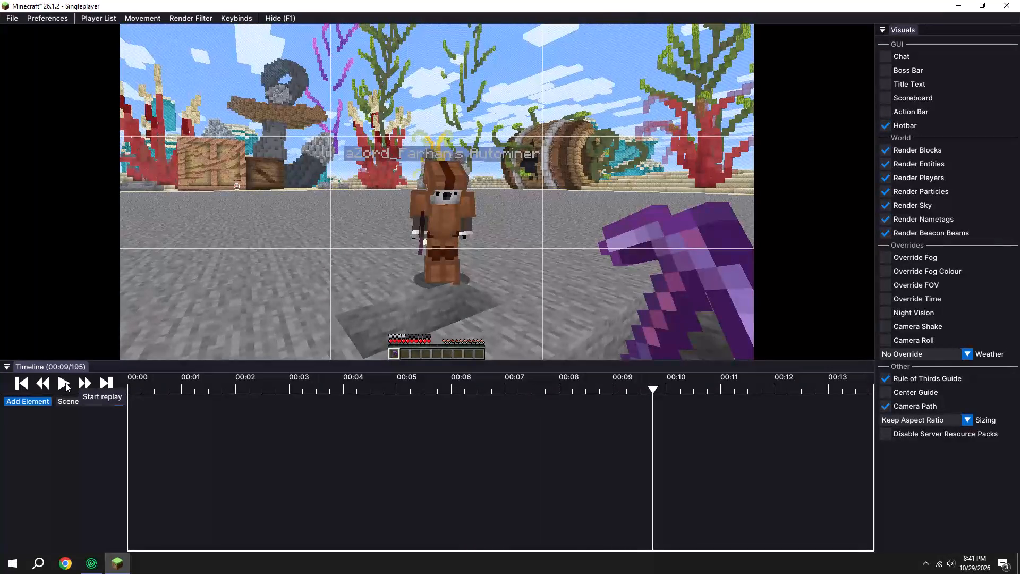
# Open the entity options of the autominer player standing ahead.
pyautogui.click(18, 23)
pyautogui.rightClick(447, 202)
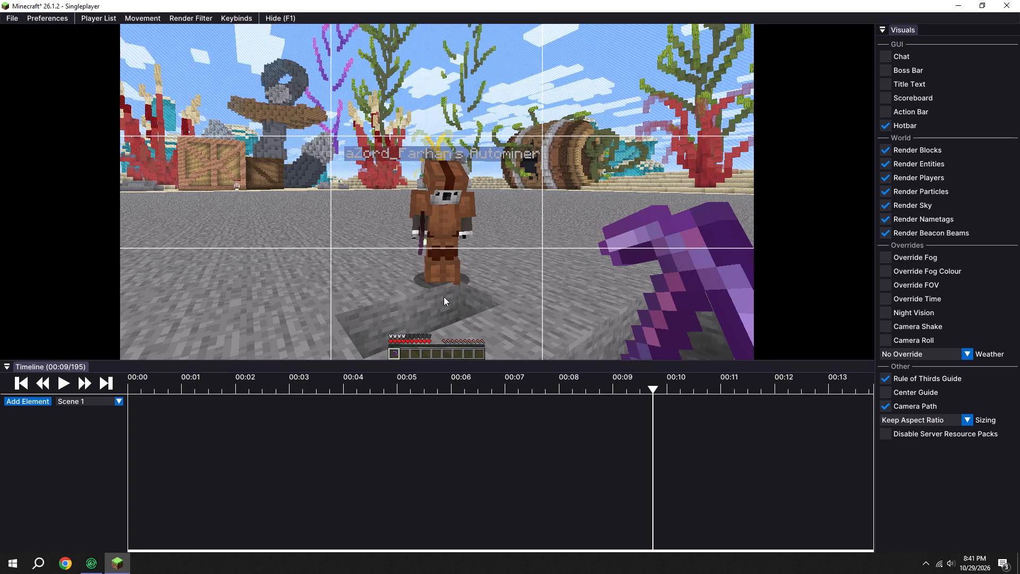
pyautogui.rightClick(443, 196)
# Switch to Google Chrome, open the mcuuid.net Minecraft UUID / Username Converter and maximise the browser window.
pyautogui.click(59, 569)
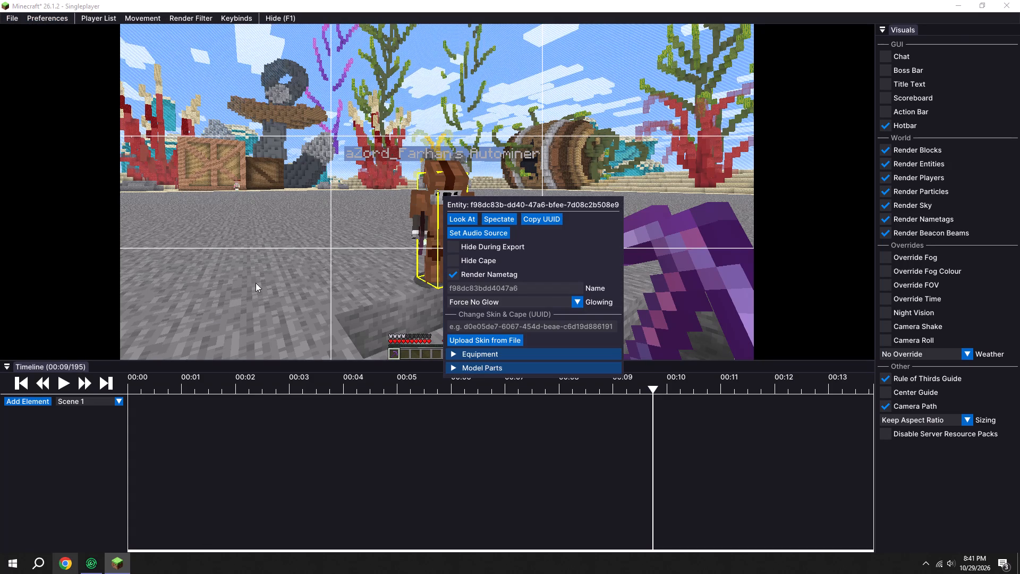
pyautogui.click(441, 368)
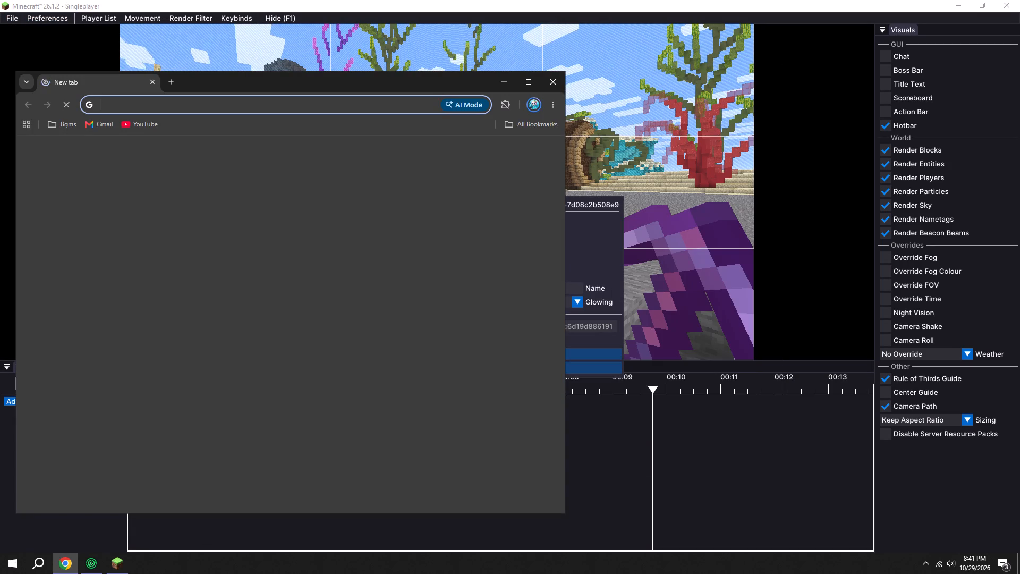
pyautogui.click(210, 109)
pyautogui.write('uui')
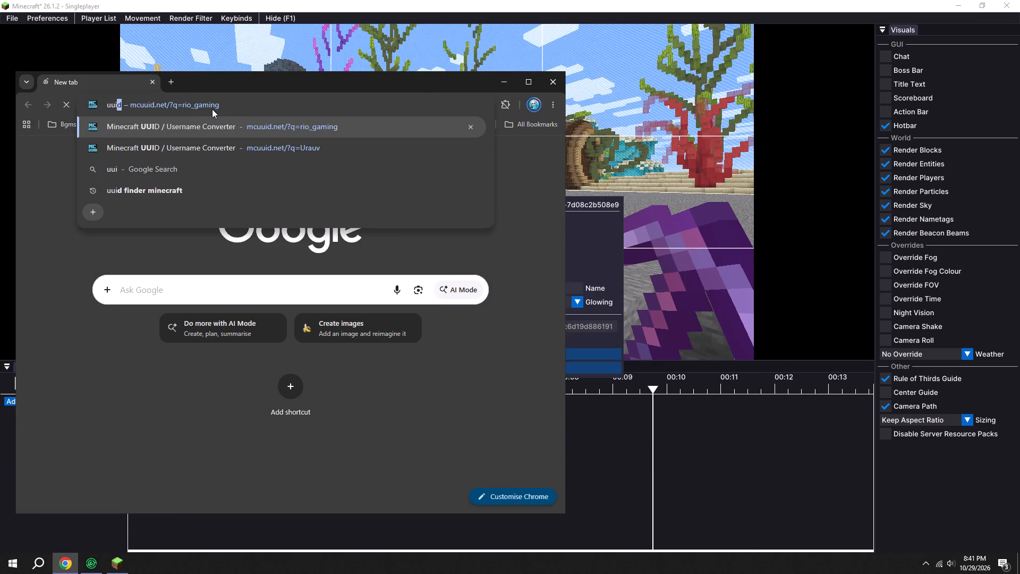
pyautogui.click(224, 108)
pyautogui.click(235, 106)
pyautogui.press('Return')
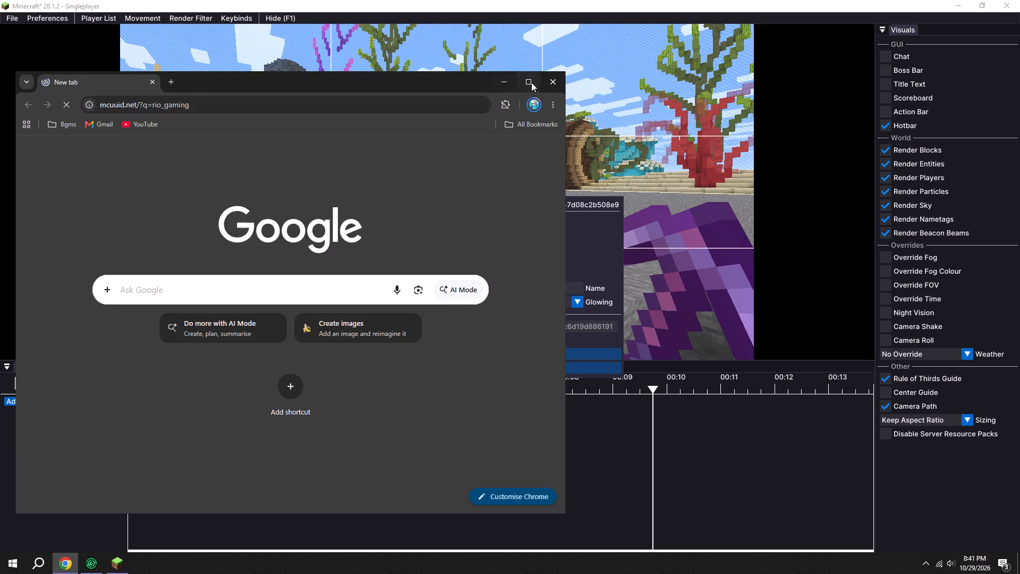
pyautogui.click(531, 82)
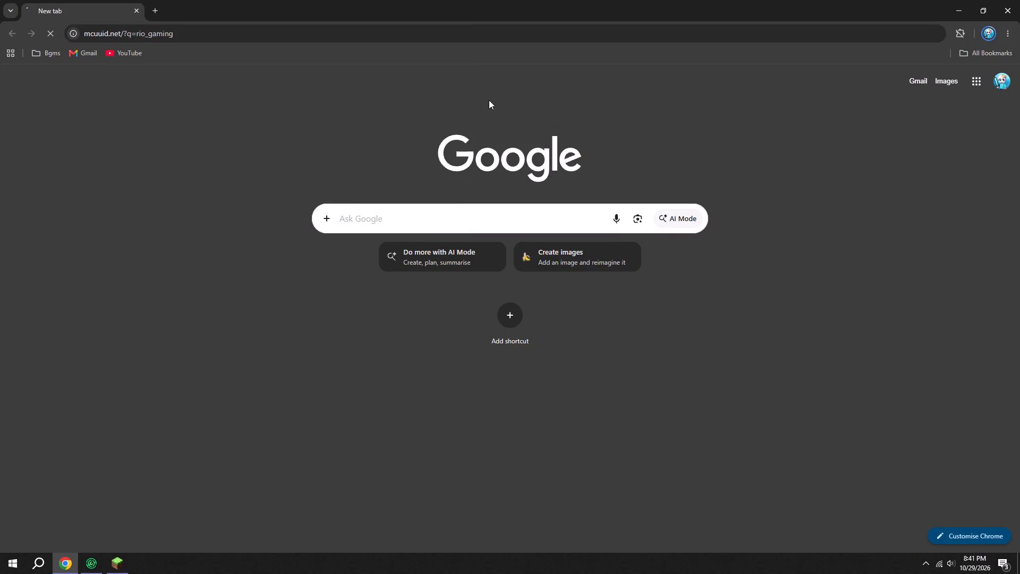
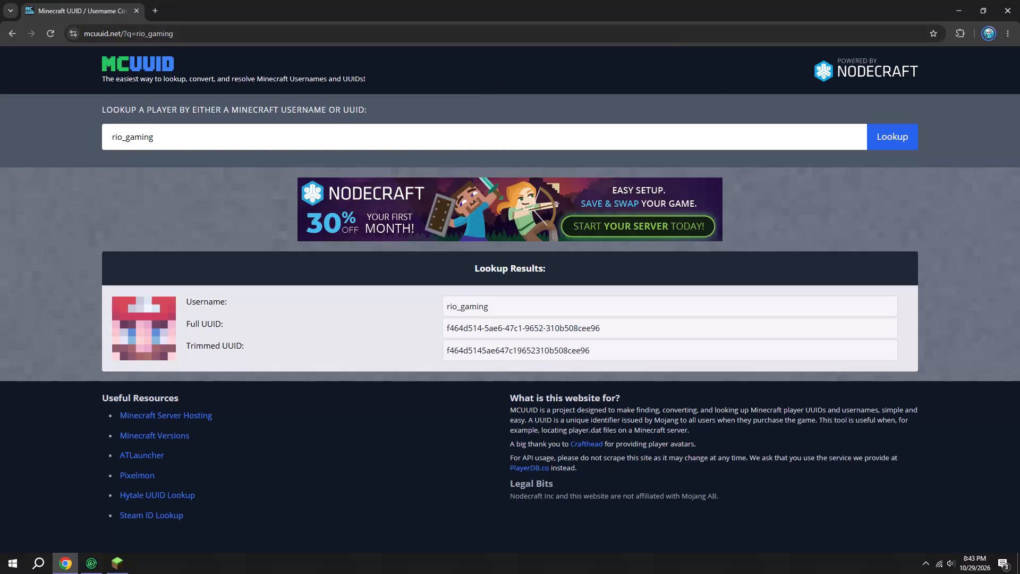
pyautogui.moveTo(636, 334); pyautogui.dragTo(402, 333)
pyautogui.hotkey('ctrl', 'c')
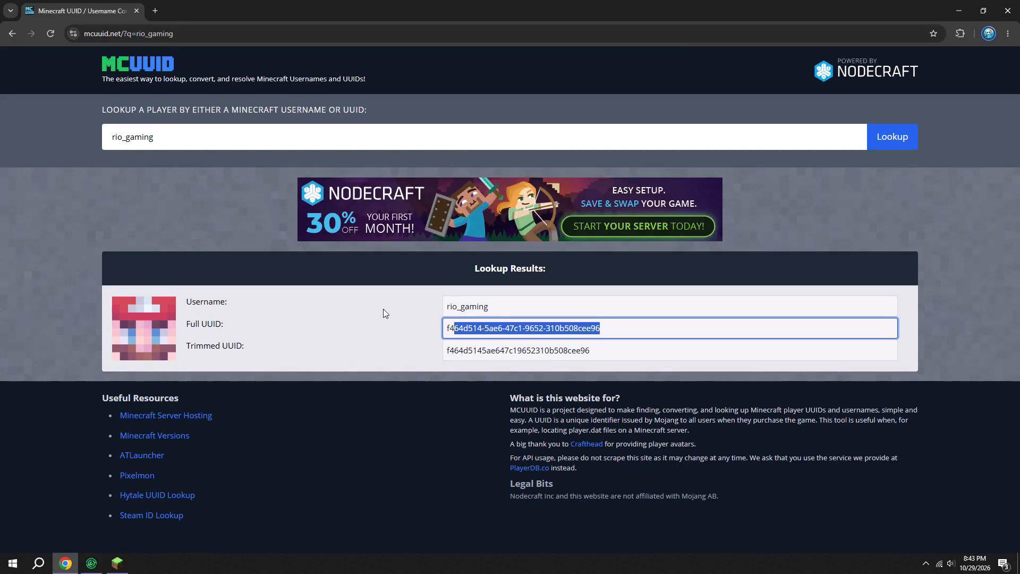
pyautogui.click(1019, 12)
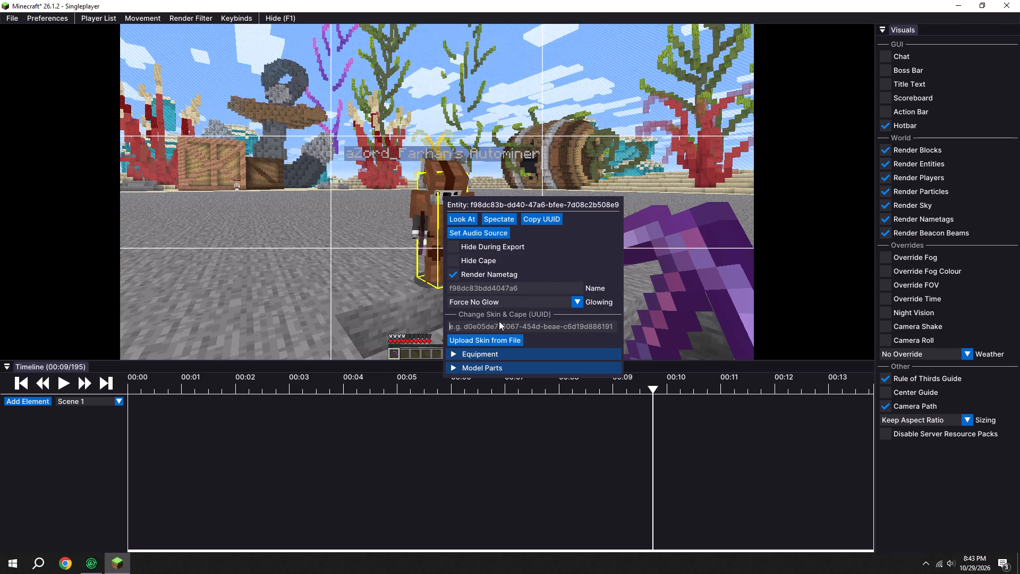
pyautogui.click(499, 321)
pyautogui.hotkey('ctrl', 'v')
pyautogui.click(498, 340)
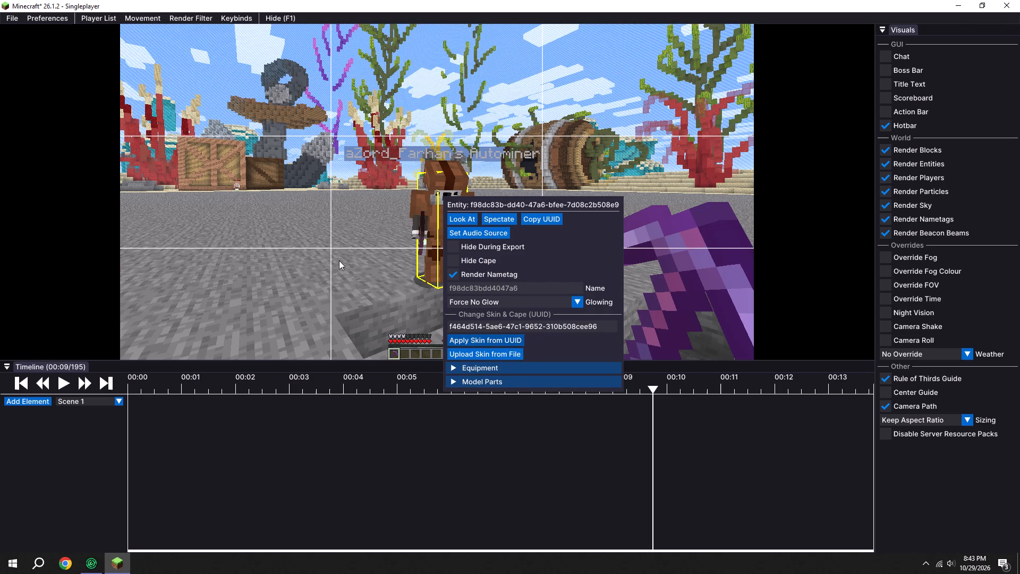
pyautogui.click(340, 233)
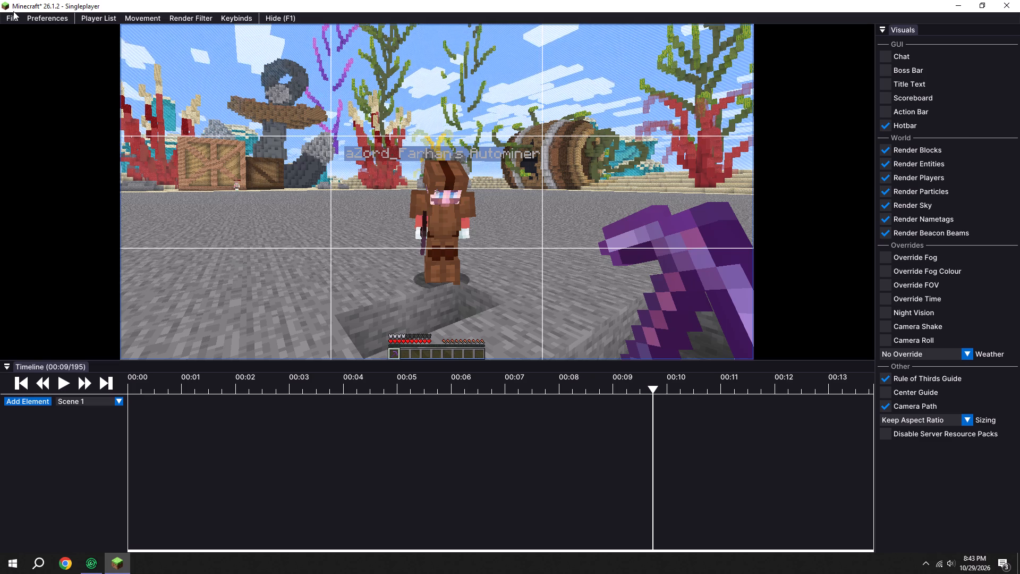
# Export the replay to an MP4 video with the existing export settings, saved as "automainer prii" in the New Video folder's "paid one" subfolder.
pyautogui.click(5, 19)
pyautogui.click(36, 33)
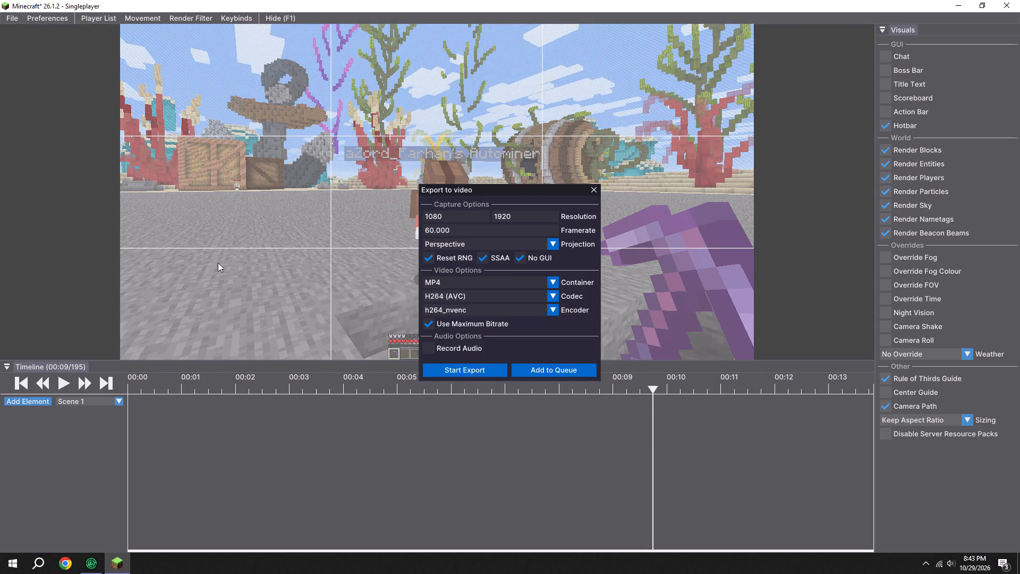
pyautogui.click(457, 374)
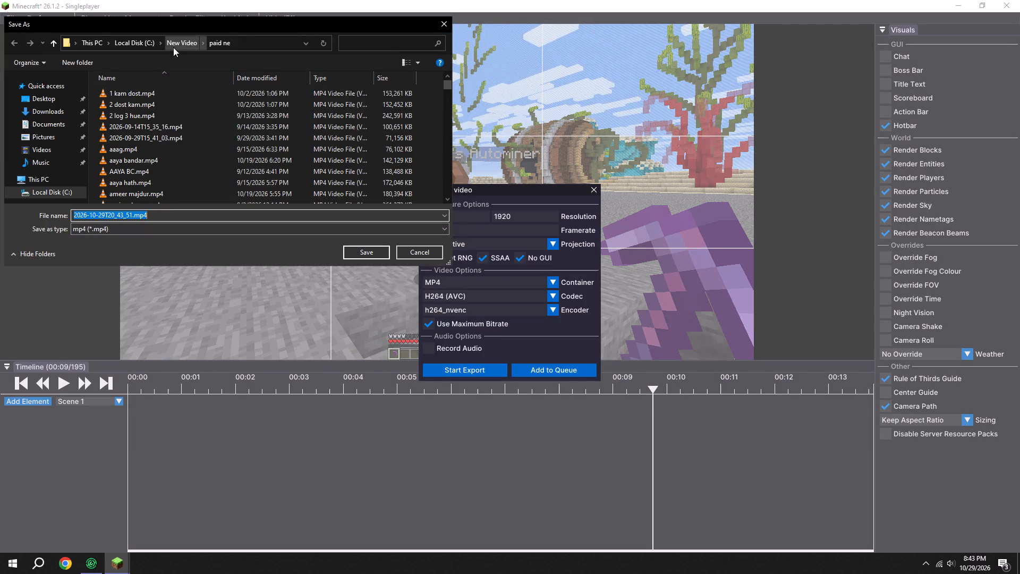
pyautogui.click(173, 47)
pyautogui.click(147, 149)
pyautogui.doubleClick(139, 170)
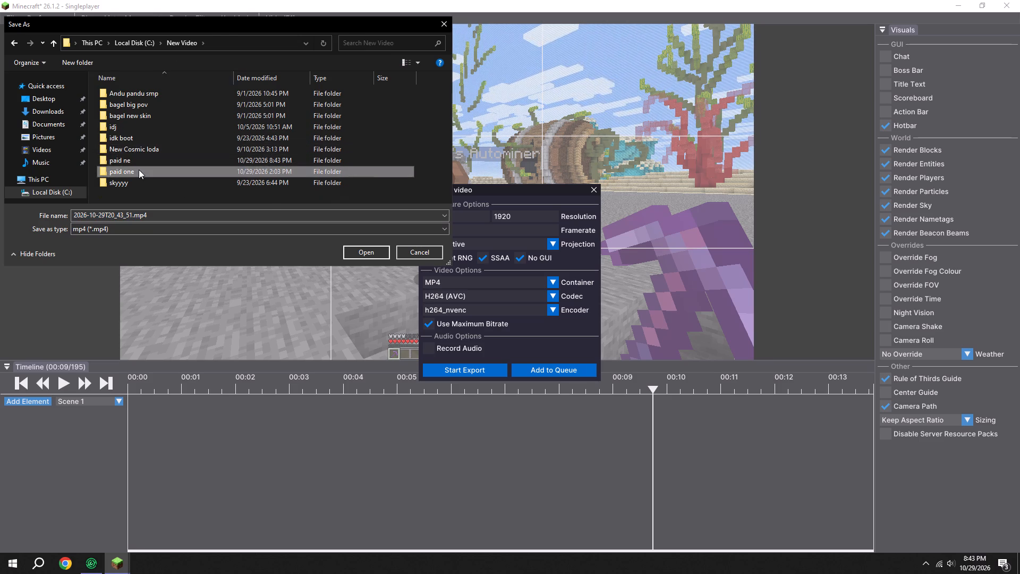
pyautogui.click(183, 215)
pyautogui.press('BackSpace')
pyautogui.write('automainer')
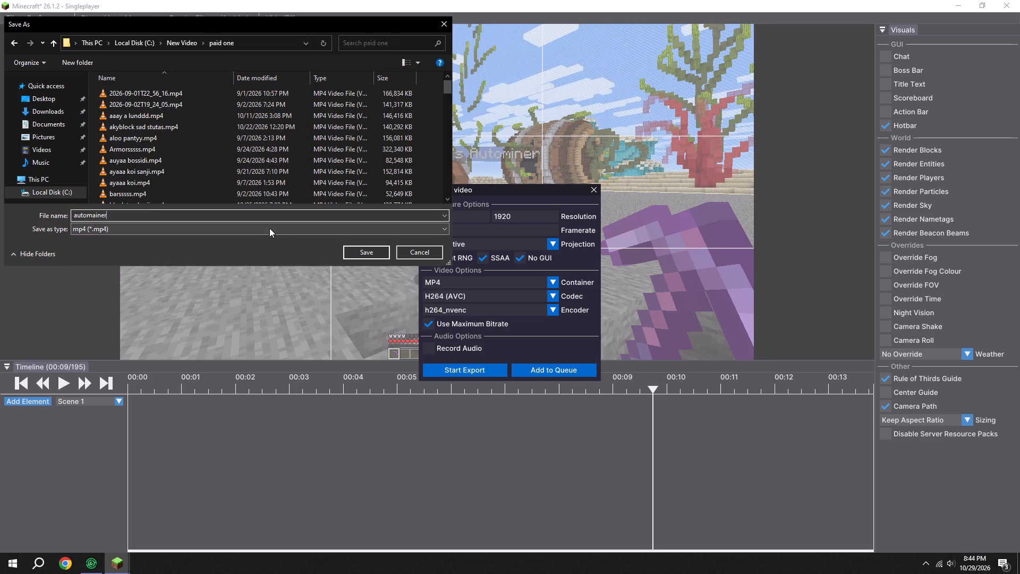
pyautogui.press('space')
pyautogui.write('prii')
pyautogui.click(376, 254)
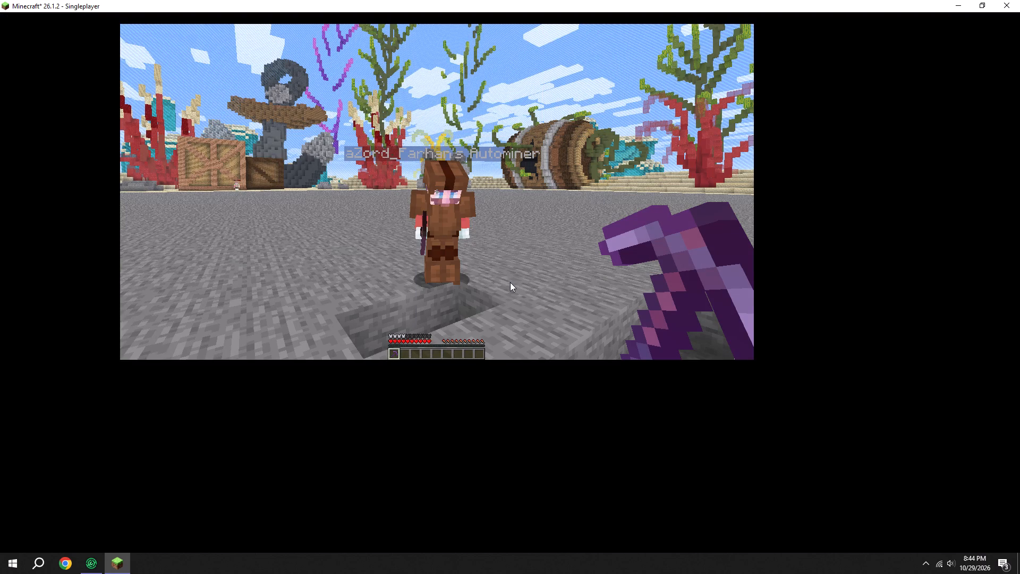
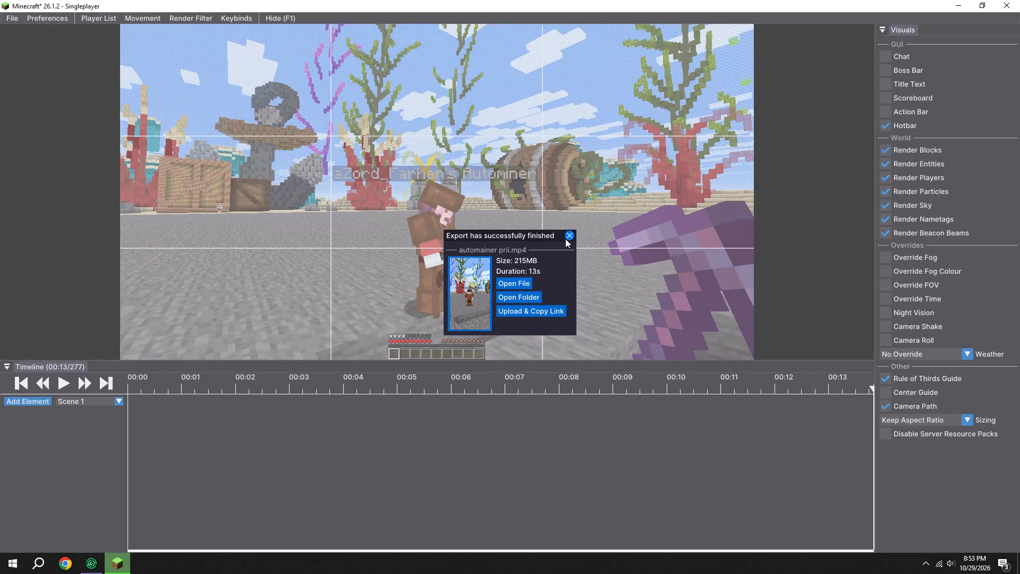
# Dismiss the finished-export notice and close both Minecraft and the Modrinth App.
pyautogui.click(565, 239)
pyautogui.click(1019, 0)
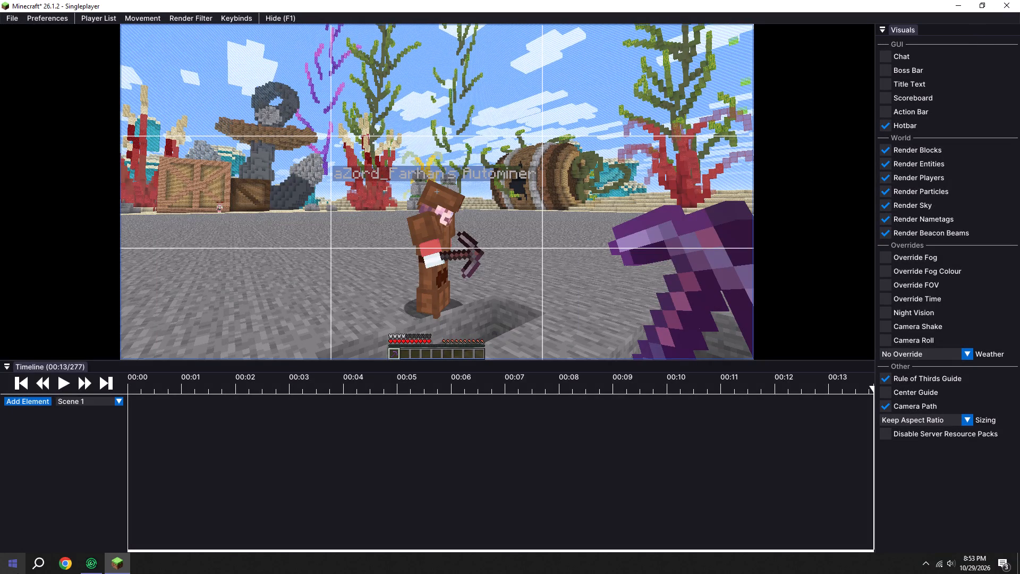
pyautogui.rightClick(88, 563)
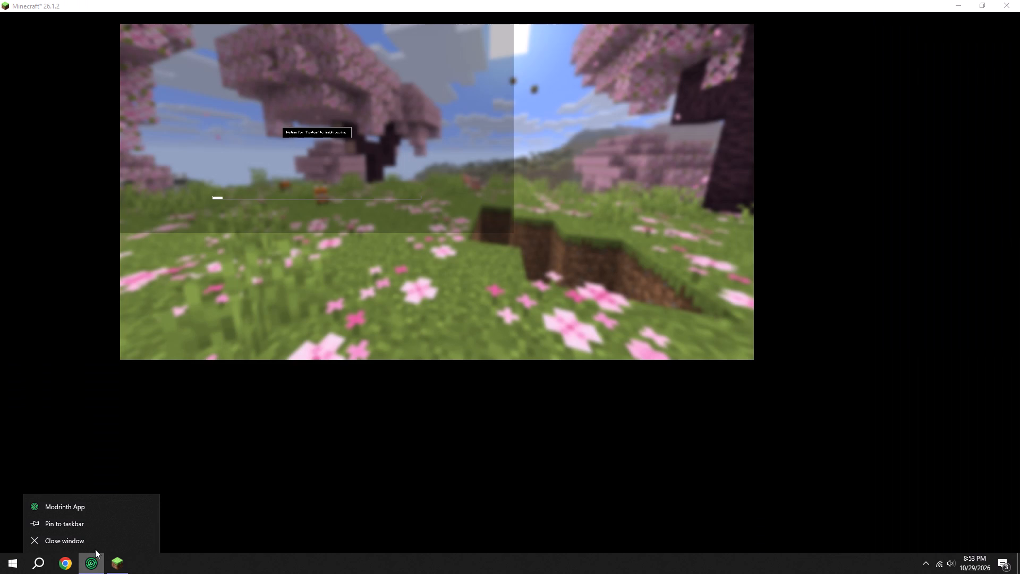
pyautogui.click(97, 546)
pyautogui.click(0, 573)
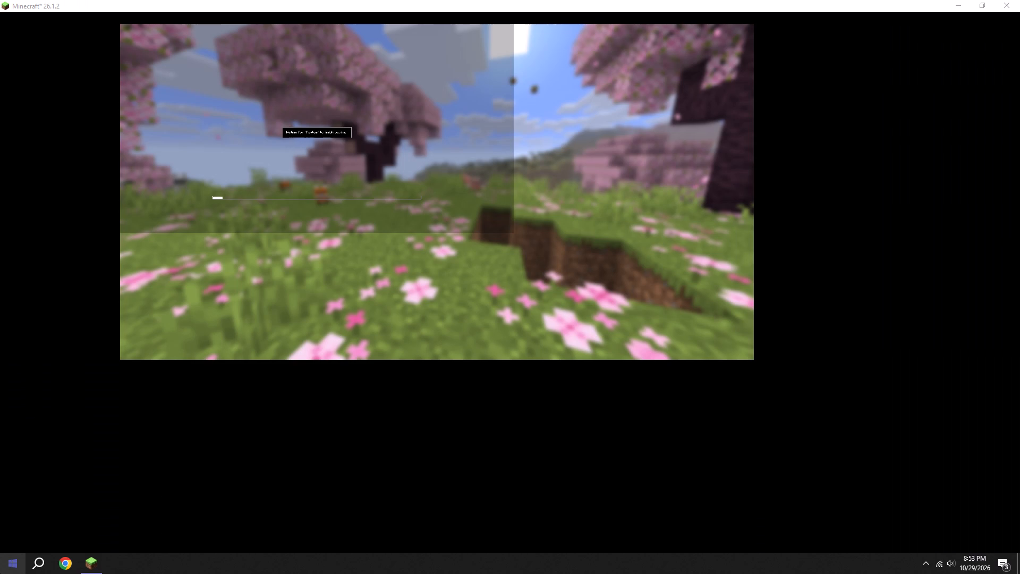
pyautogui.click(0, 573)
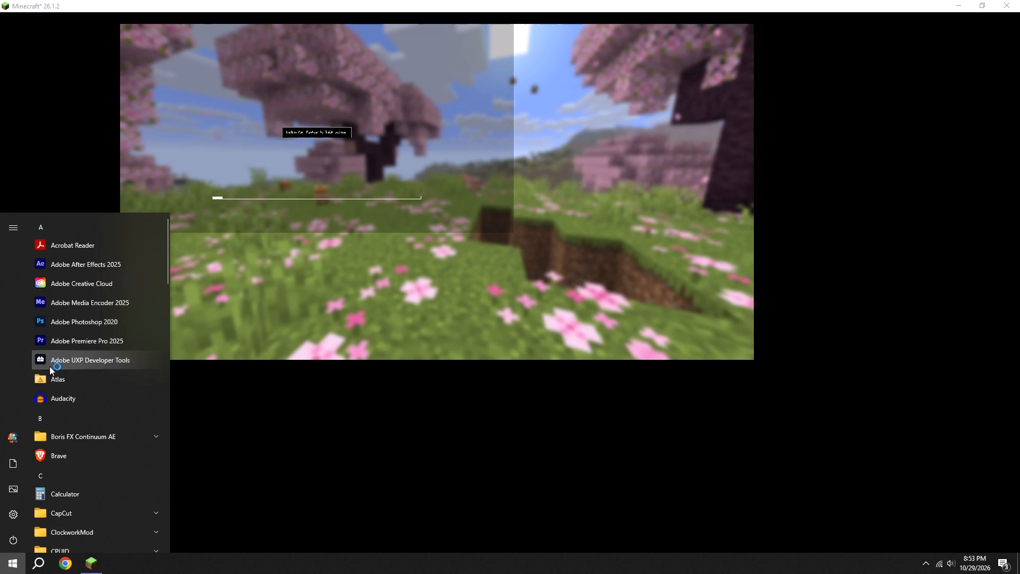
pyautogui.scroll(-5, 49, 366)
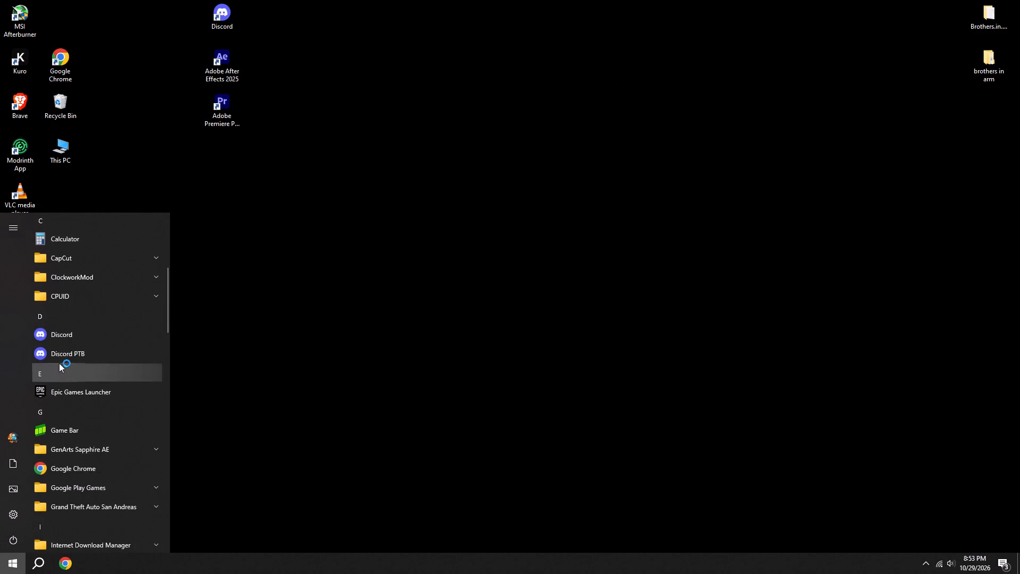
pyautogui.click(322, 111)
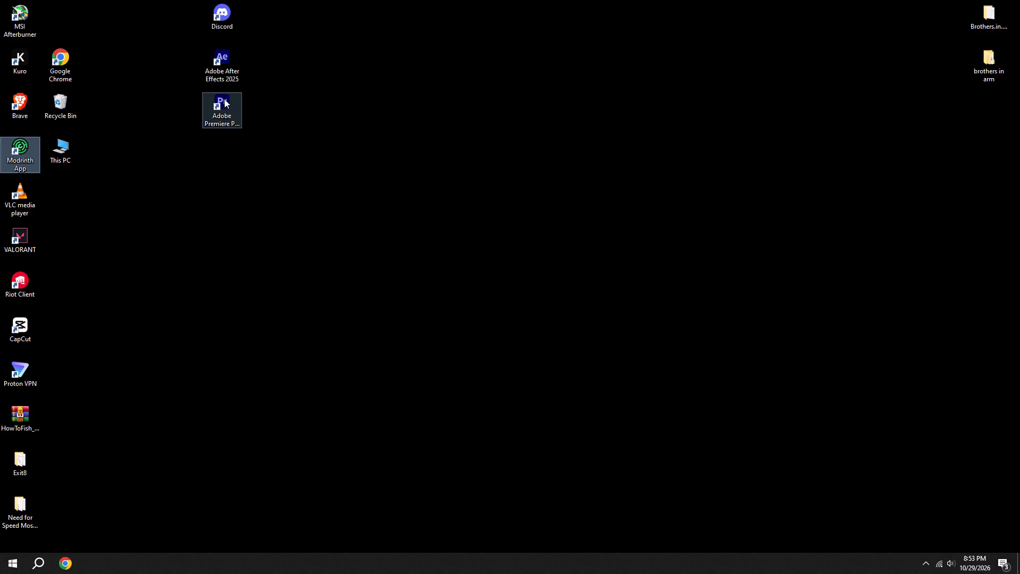
# Launch Adobe Premiere Pro 2025 from its desktop shortcut.
pyautogui.doubleClick(209, 119)
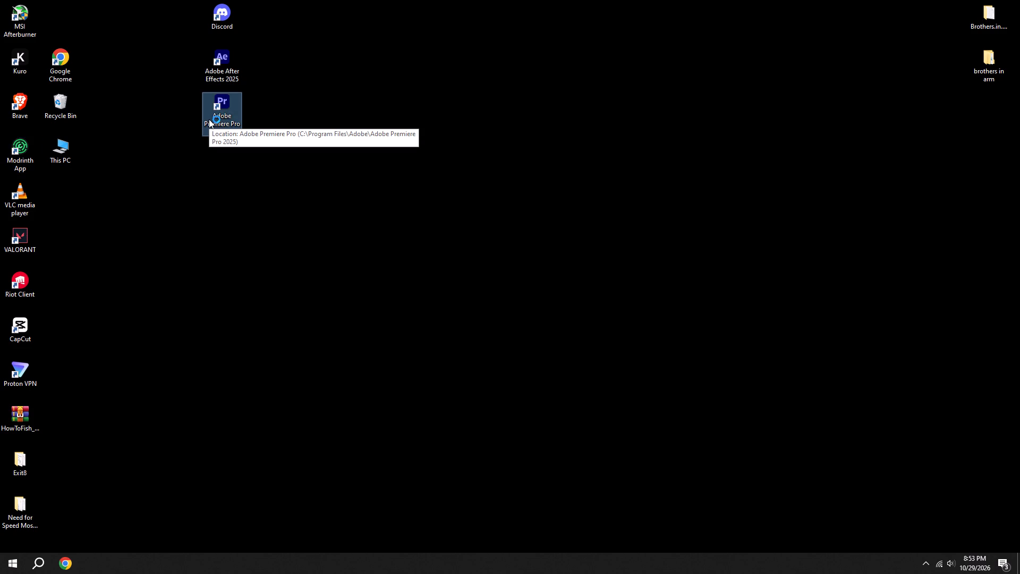
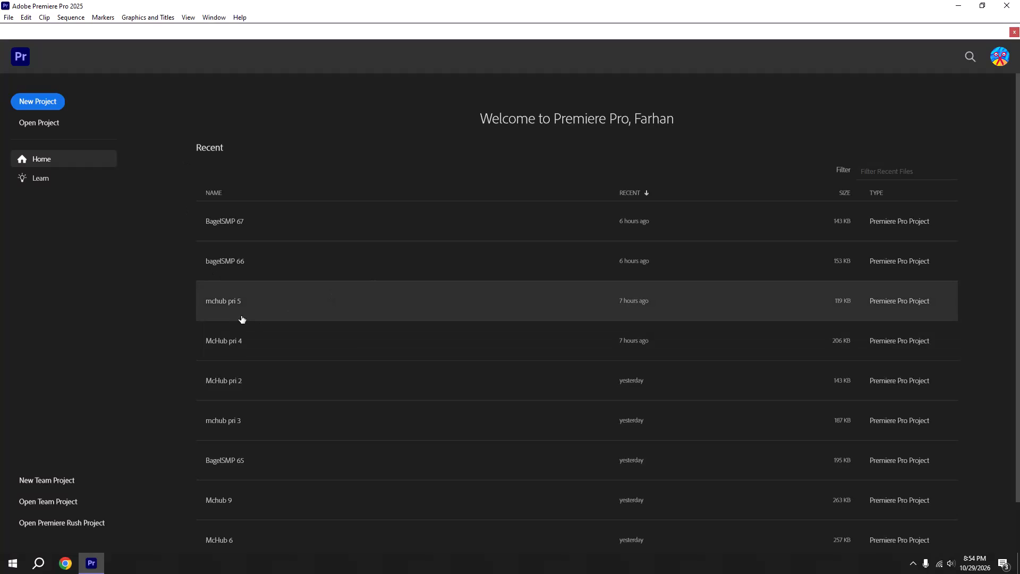
# Open the recent project "mchub pri 5".
pyautogui.click(241, 316)
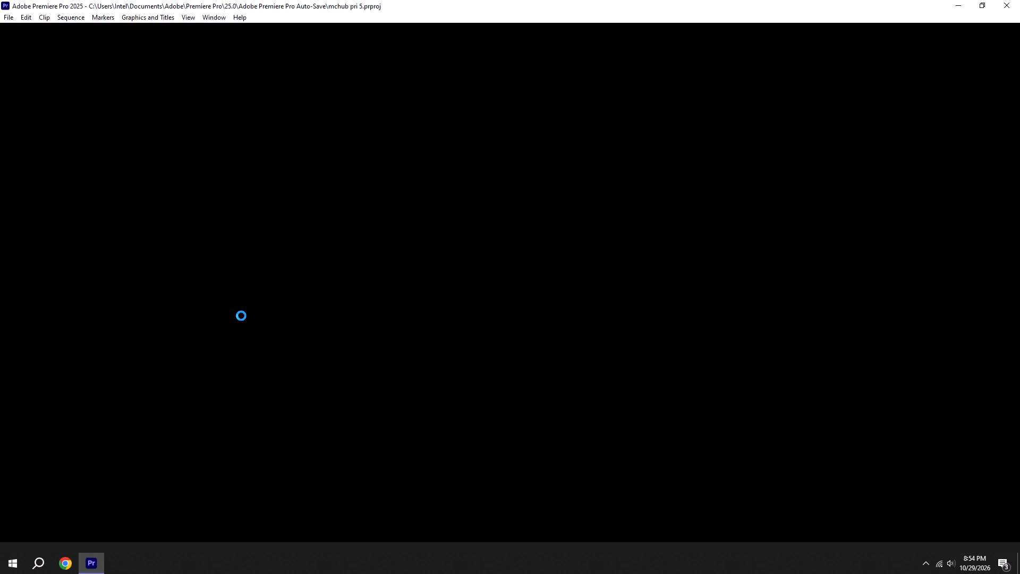
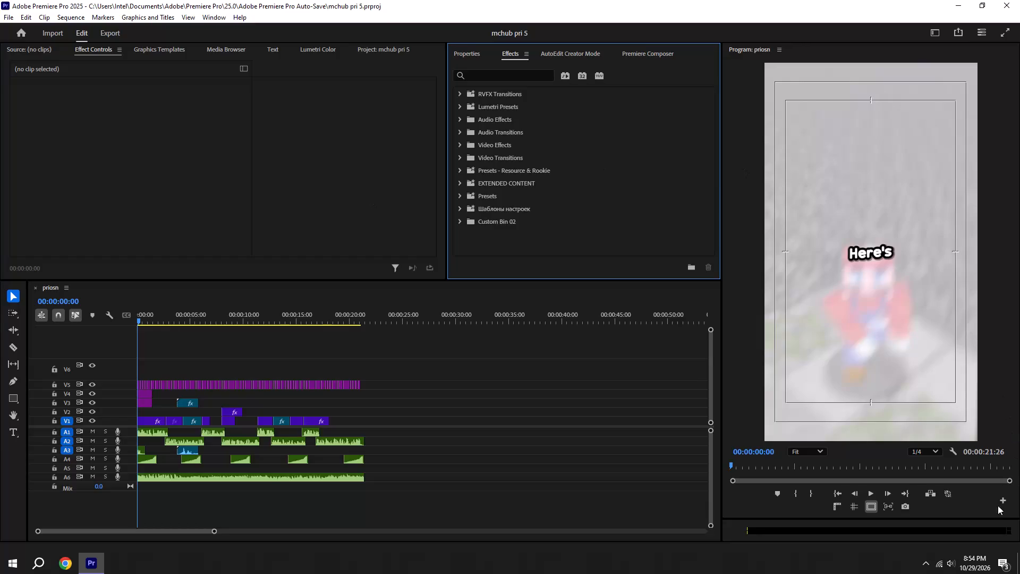
# Check the system sound volume controls and return to the priosn sequence's timeline.
pyautogui.click(949, 560)
pyautogui.click(922, 508)
pyautogui.click(564, 493)
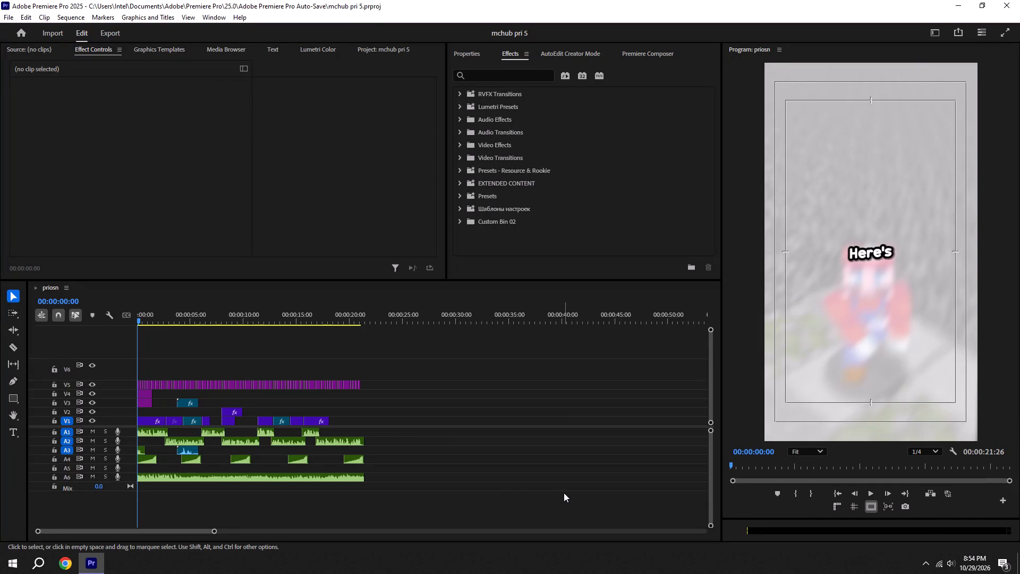
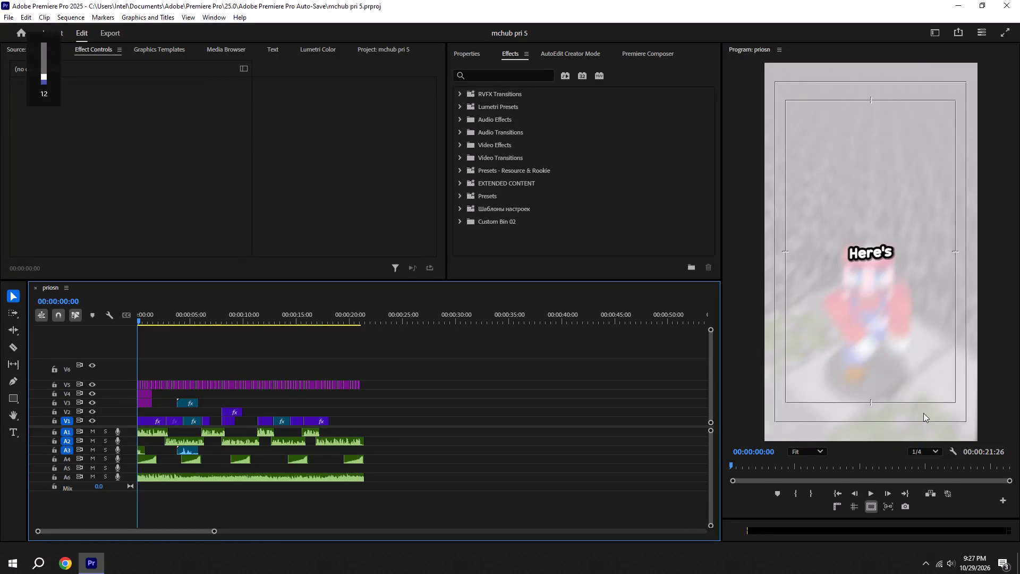
# Play the priosn sequence from the start, place the playhead at about 00:00:06:55 and save the project.
pyautogui.press('space')
pyautogui.keyDown('alt'); pyautogui.scroll(14, 394, 439); pyautogui.keyUp('alt')
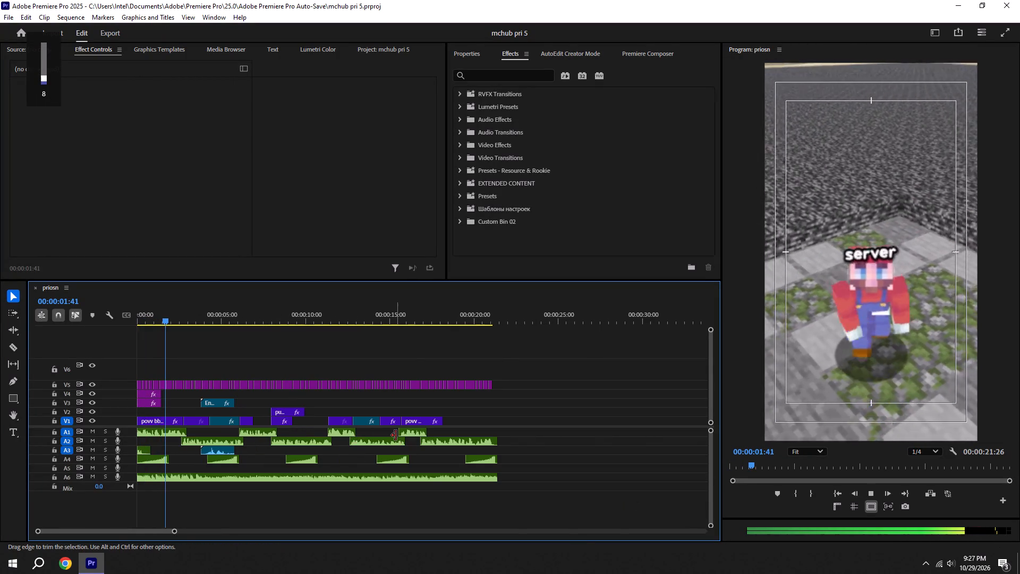
pyautogui.hotkey('ctrl', 's')
pyautogui.press('space')
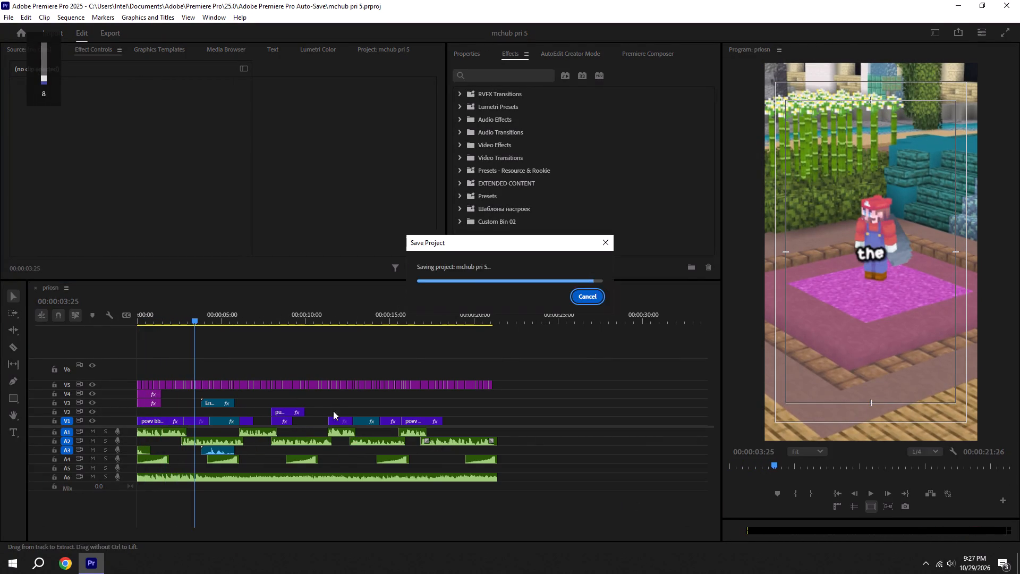
pyautogui.keyDown('alt'); pyautogui.scroll(6, 285, 431); pyautogui.keyUp('alt')
pyautogui.scroll(5, 285, 431)
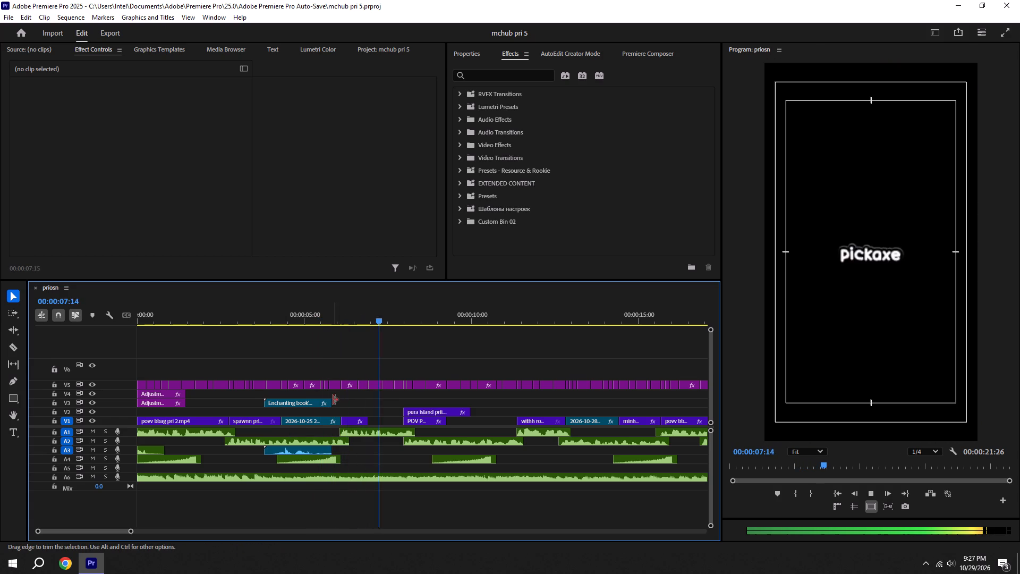
pyautogui.press('space')
pyautogui.keyDown('shift'); pyautogui.moveTo(363, 320); pyautogui.dragTo(370, 319); pyautogui.keyUp('shift')
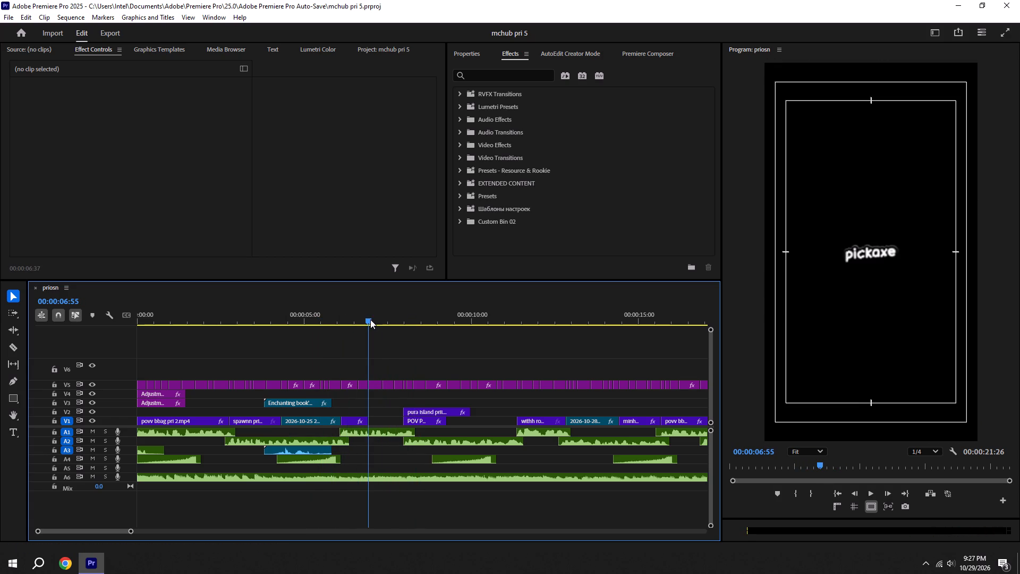
pyautogui.keyDown('shift'); pyautogui.moveTo(370, 319); pyautogui.dragTo(376, 319); pyautogui.keyUp('shift')
pyautogui.hotkey('ctrl', 's')
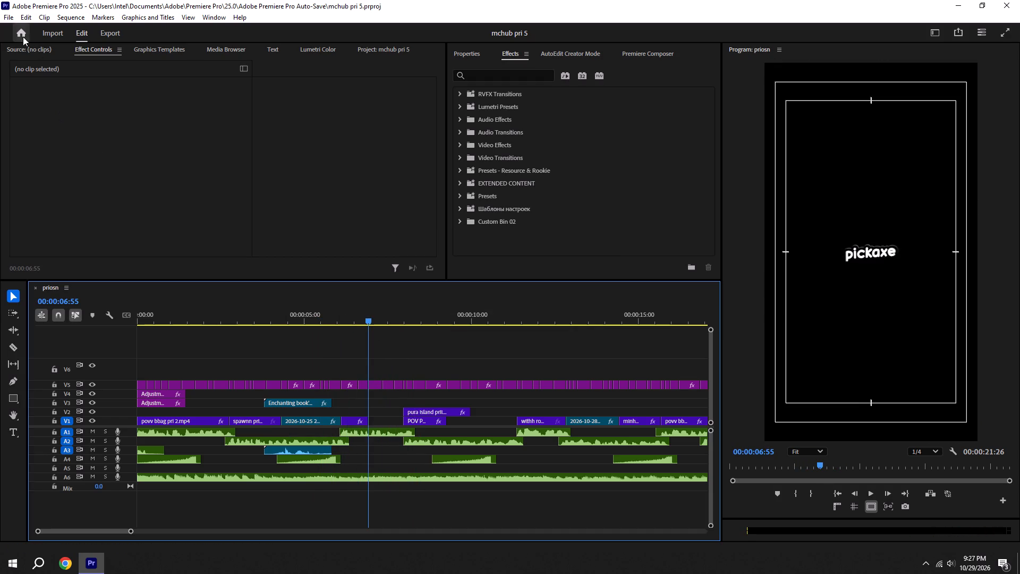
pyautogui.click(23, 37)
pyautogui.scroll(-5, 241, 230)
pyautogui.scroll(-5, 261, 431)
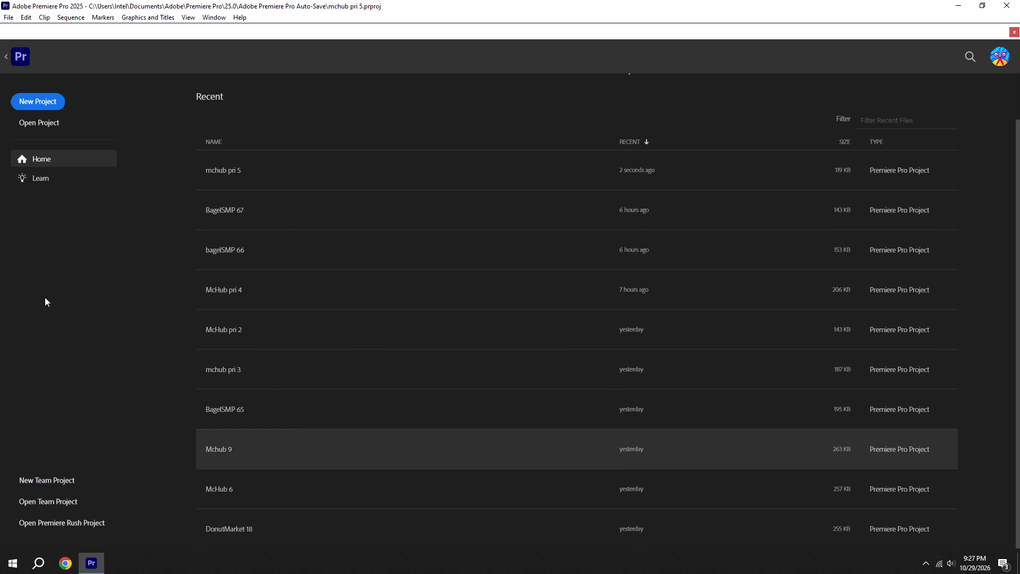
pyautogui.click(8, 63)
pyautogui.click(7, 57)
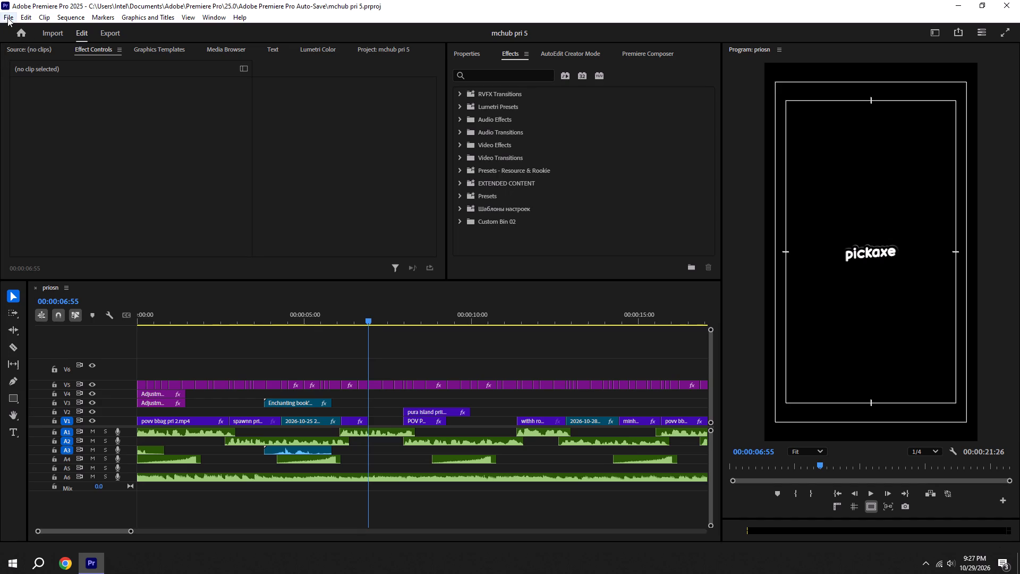
# Open McHub pri 2.prproj from the Adobe Premiere Pro Auto-Save folder under Documents, Adobe, Premiere Pro, 25.0.
pyautogui.click(4, 12)
pyautogui.click(6, 21)
pyautogui.click(43, 39)
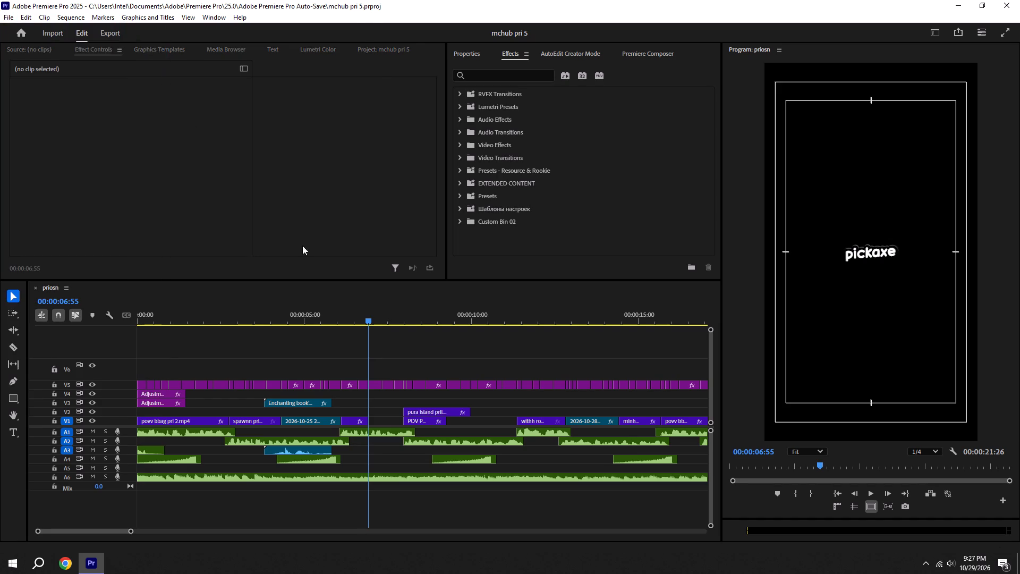
pyautogui.scroll(-7, 226, 212)
pyautogui.click(38, 136)
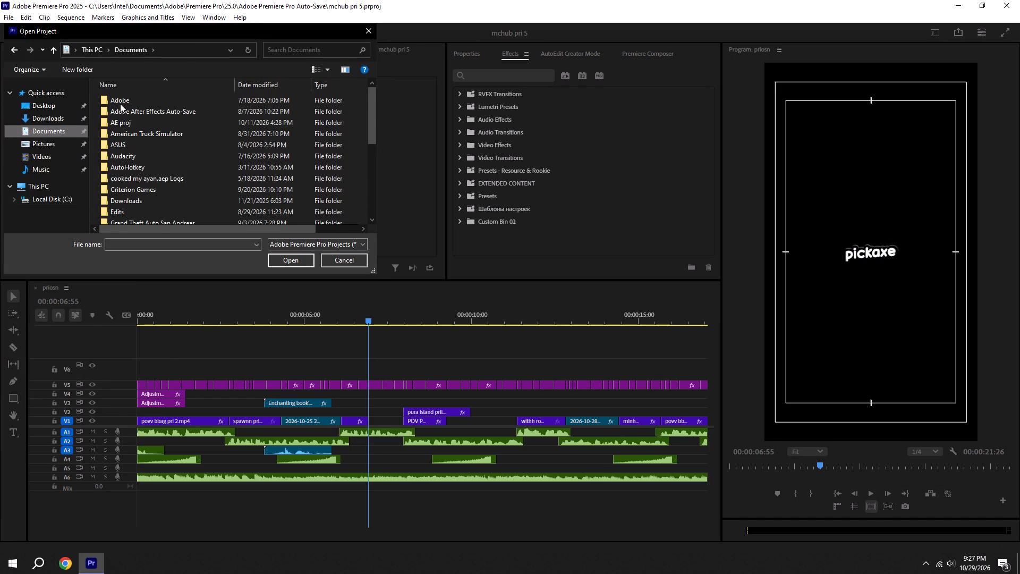
pyautogui.doubleClick(121, 104)
pyautogui.doubleClick(145, 154)
pyautogui.doubleClick(135, 97)
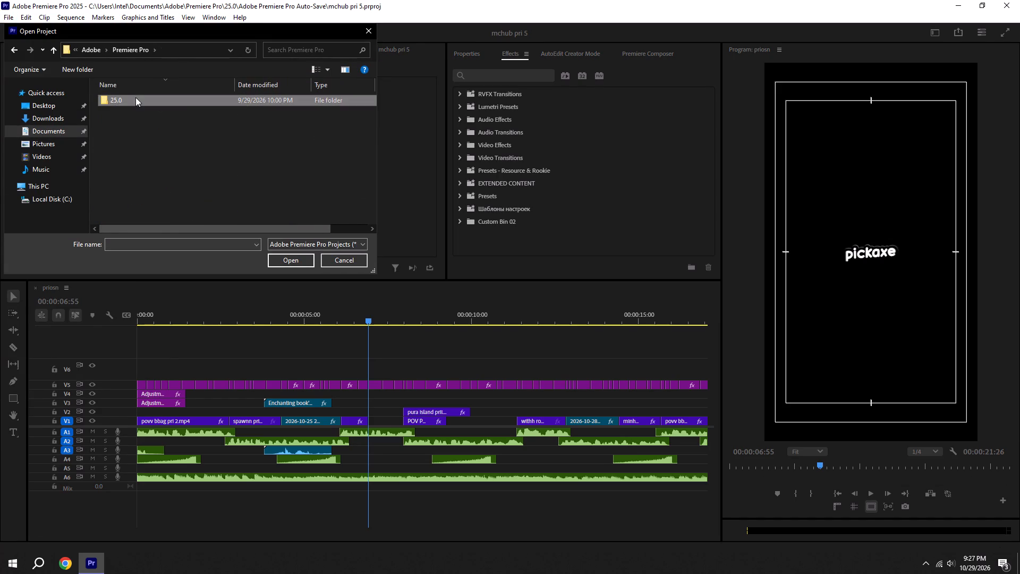
pyautogui.doubleClick(168, 108)
pyautogui.scroll(-4, 234, 153)
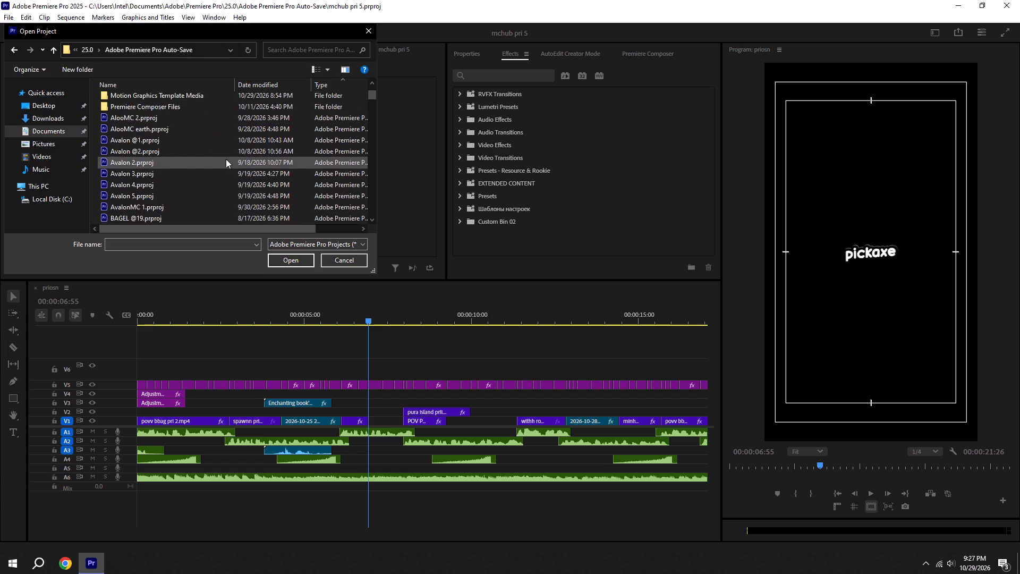
pyautogui.scroll(-15, 226, 159)
pyautogui.scroll(-5, 167, 201)
pyautogui.scroll(-18, 167, 201)
pyautogui.scroll(-10, 167, 201)
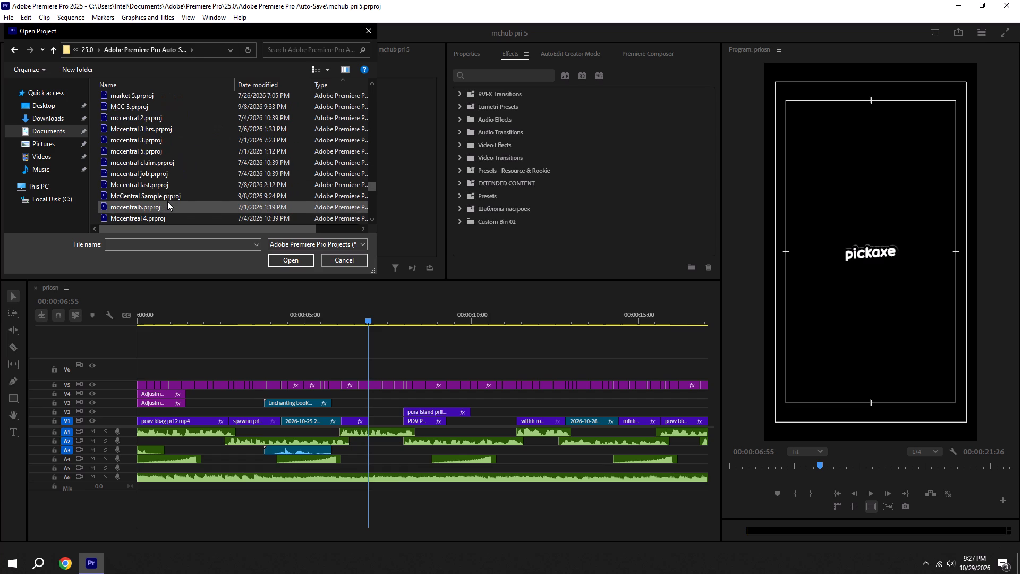
pyautogui.scroll(-4, 167, 201)
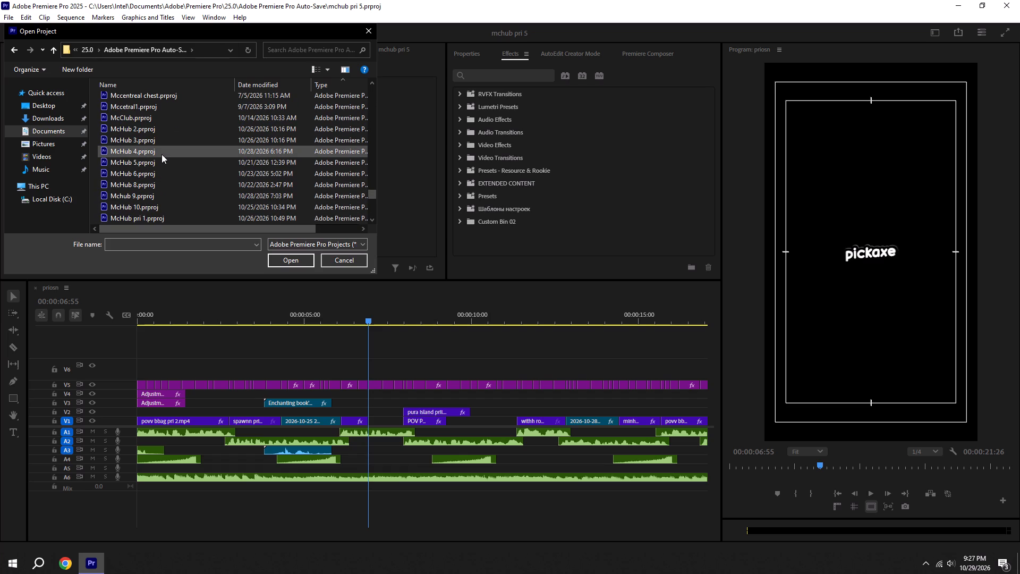
pyautogui.scroll(-2, 161, 154)
pyautogui.click(168, 164)
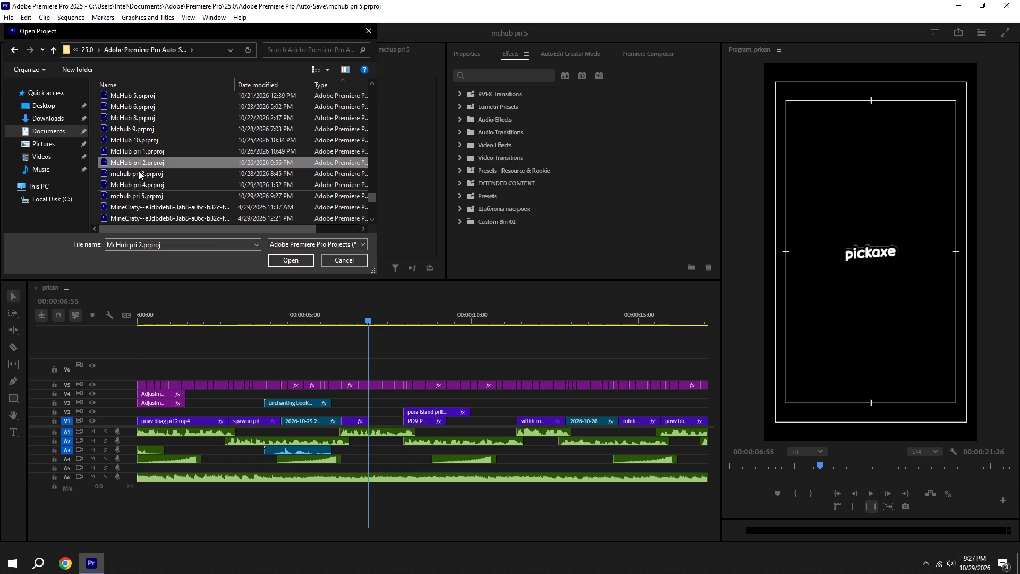
pyautogui.click(279, 256)
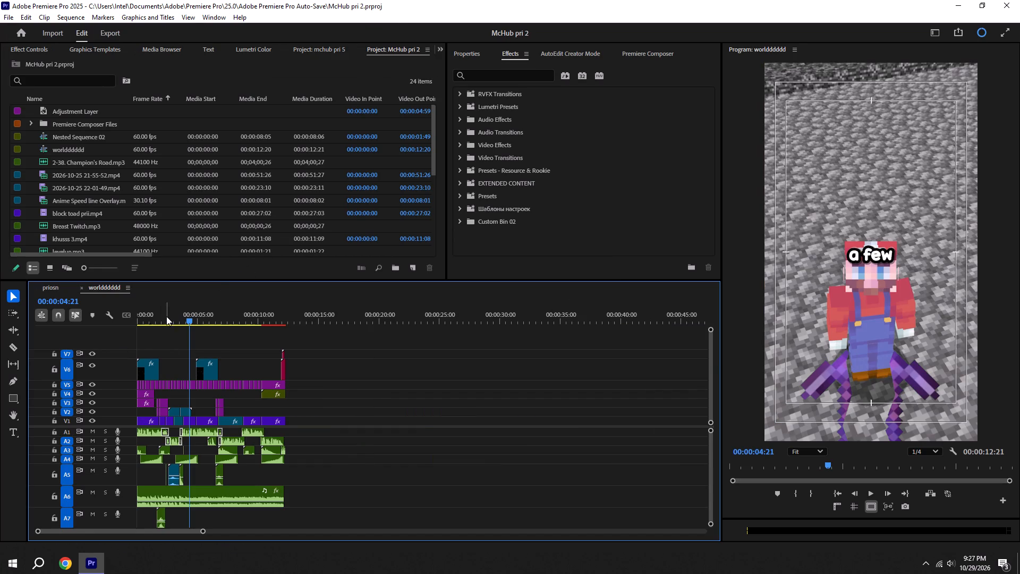
pyautogui.click(166, 315)
pyautogui.press('space')
pyautogui.keyDown('alt'); pyautogui.scroll(12, 173, 331); pyautogui.keyUp('alt')
pyautogui.scroll(6, 207, 379)
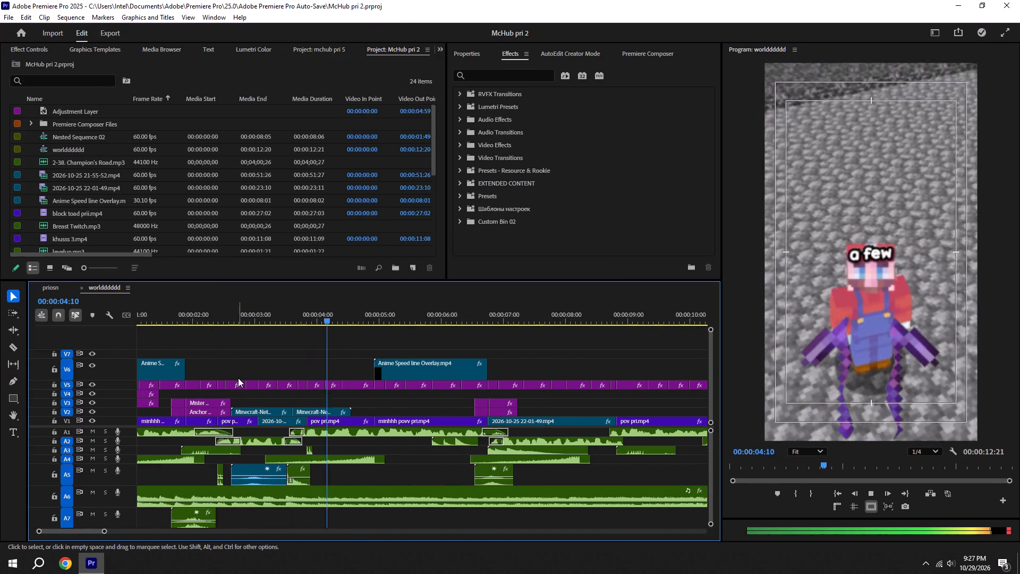
pyautogui.keyDown('alt'); pyautogui.scroll(-5, 463, 382); pyautogui.keyUp('alt')
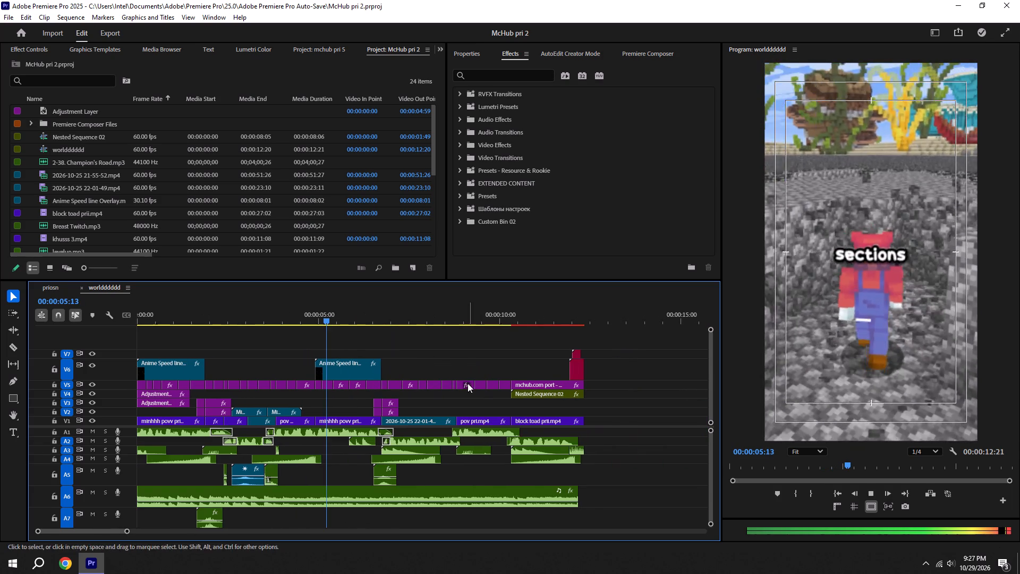
pyautogui.press('space')
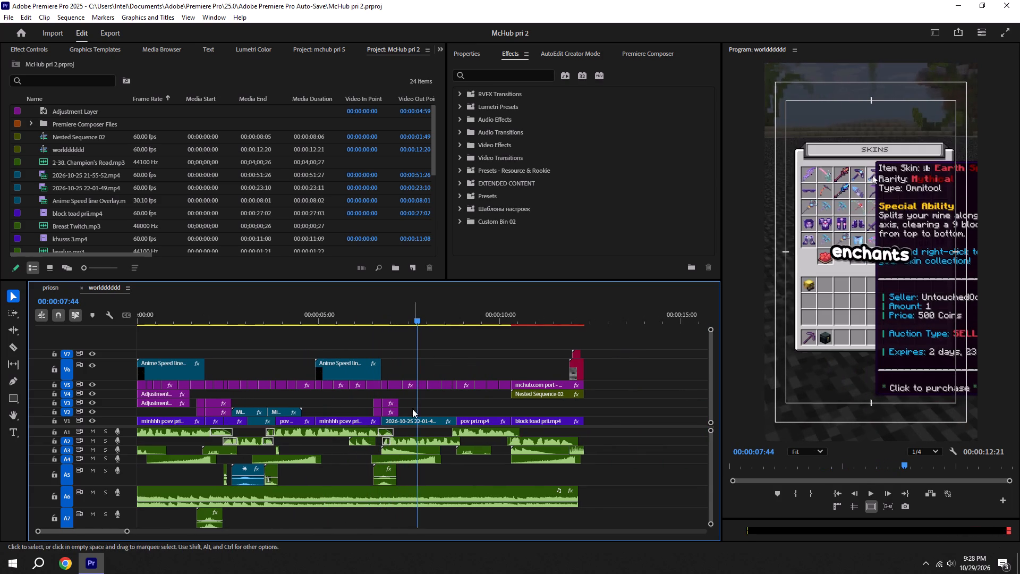
pyautogui.click(408, 419)
pyautogui.hotkey('ctrl', 'c')
# Paste the copied clip into the priosn sequence and move it to V4, starting at about 00:00:06:55 after the povv bbag clip.
pyautogui.click(41, 290)
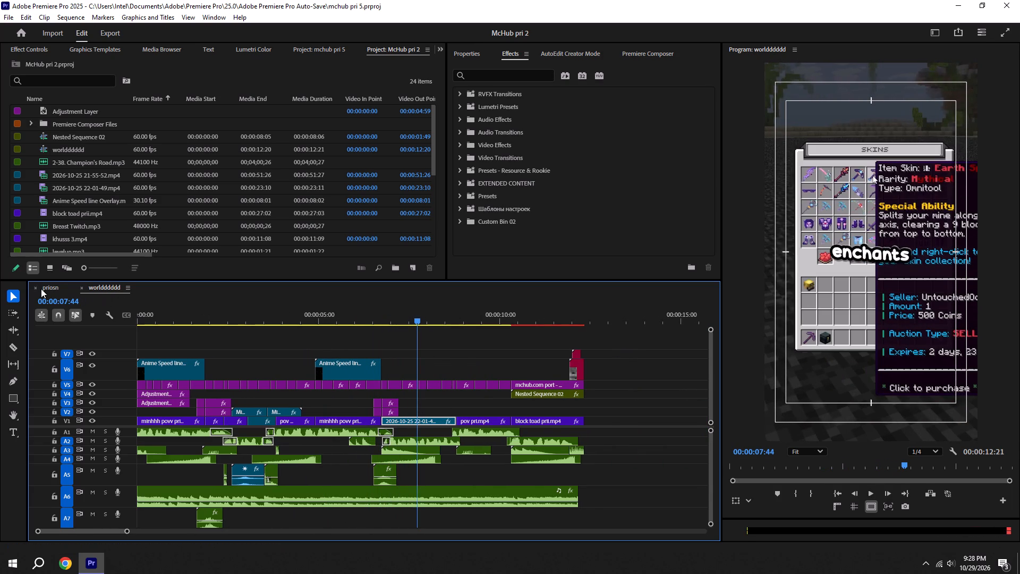
pyautogui.keyDown('alt'); pyautogui.scroll(-6, 442, 323); pyautogui.keyUp('alt')
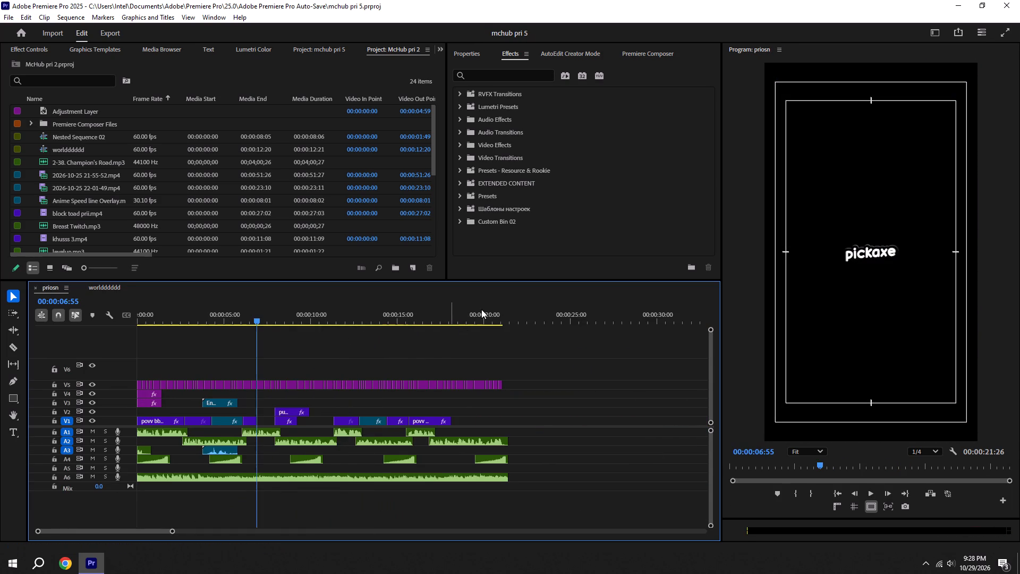
pyautogui.click(481, 309)
pyautogui.hotkey('ctrl', 'v')
pyautogui.moveTo(493, 419); pyautogui.dragTo(350, 395)
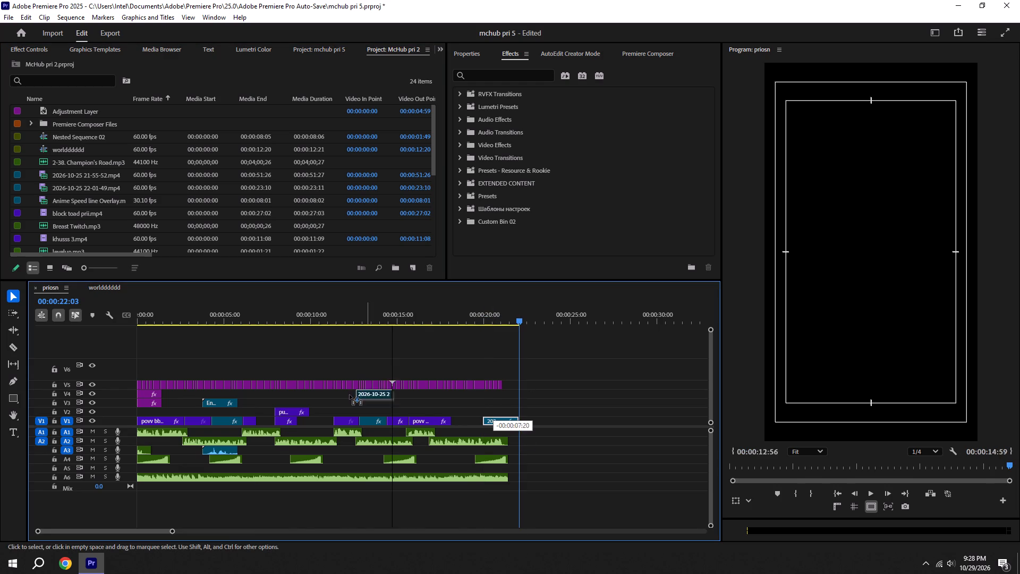
pyautogui.moveTo(350, 395); pyautogui.dragTo(267, 394)
# Trim the pasted skins clip to end where the pura island clip starts, move it down to V1, save and play it back.
pyautogui.keyDown('alt'); pyautogui.scroll(11, 261, 395); pyautogui.keyUp('alt')
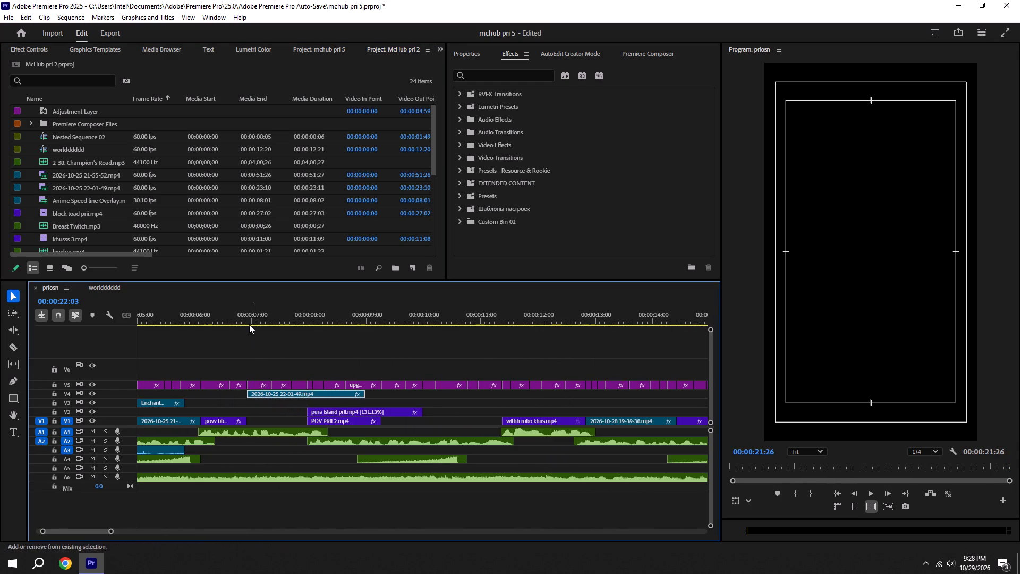
pyautogui.keyDown('shift'); pyautogui.click(247, 318); pyautogui.keyUp('shift')
pyautogui.press('space')
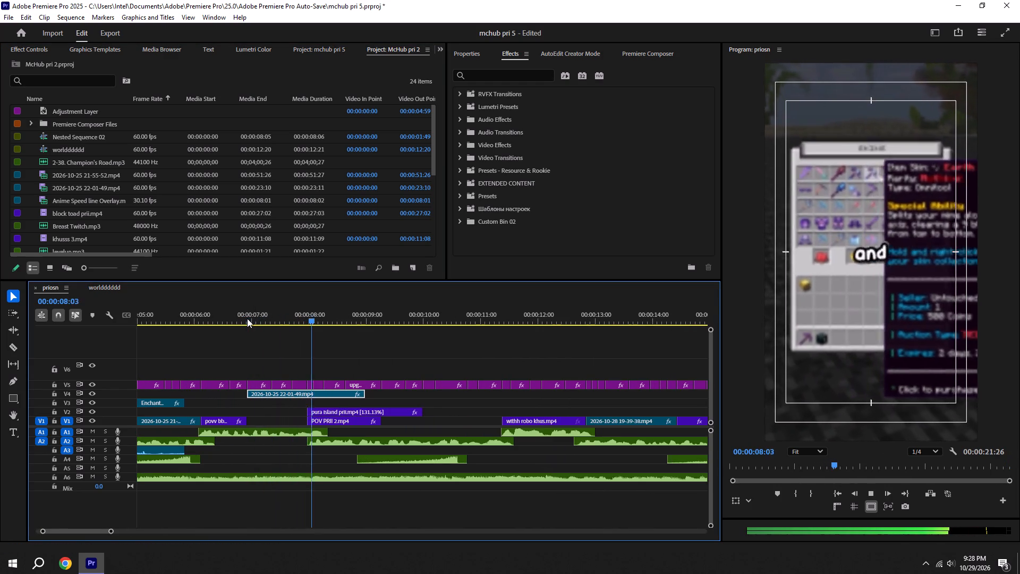
pyautogui.press('space')
pyautogui.moveTo(369, 392); pyautogui.dragTo(315, 398)
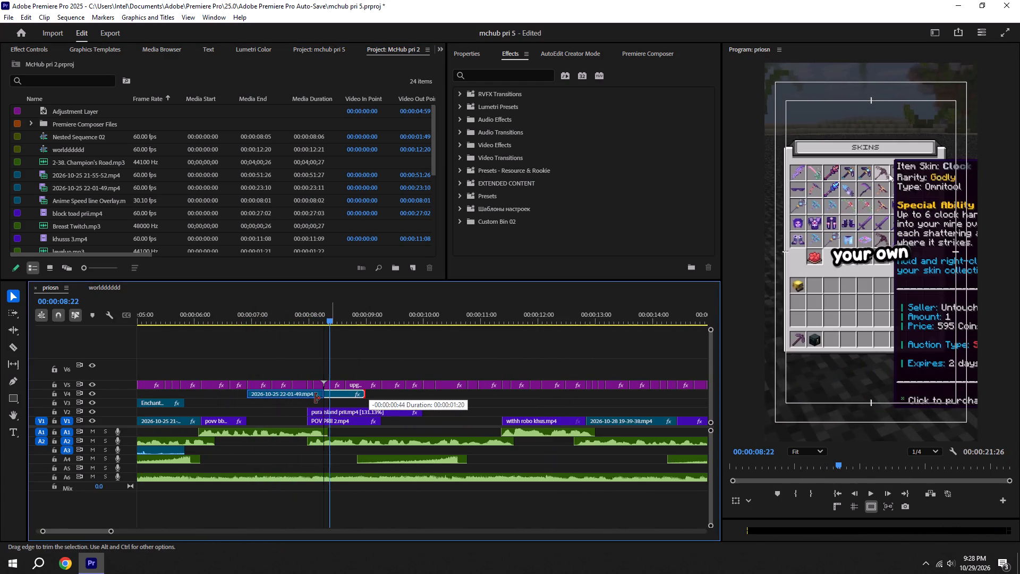
pyautogui.moveTo(315, 398); pyautogui.dragTo(311, 398)
pyautogui.moveTo(276, 395); pyautogui.dragTo(276, 421)
pyautogui.hotkey('ctrl', 's')
pyautogui.keyDown('shift'); pyautogui.click(241, 319); pyautogui.keyUp('shift')
pyautogui.press('space')
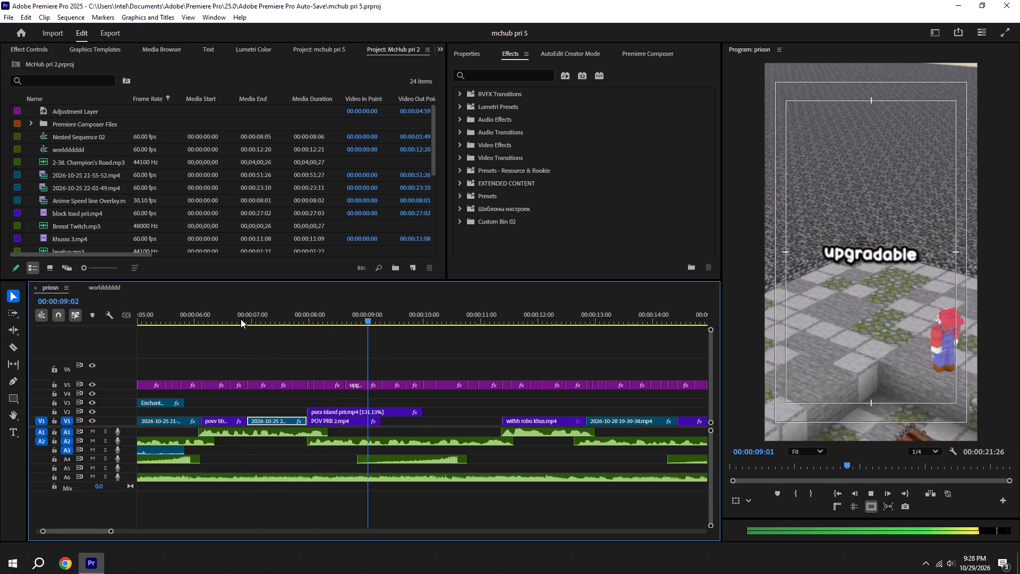
pyautogui.press('space')
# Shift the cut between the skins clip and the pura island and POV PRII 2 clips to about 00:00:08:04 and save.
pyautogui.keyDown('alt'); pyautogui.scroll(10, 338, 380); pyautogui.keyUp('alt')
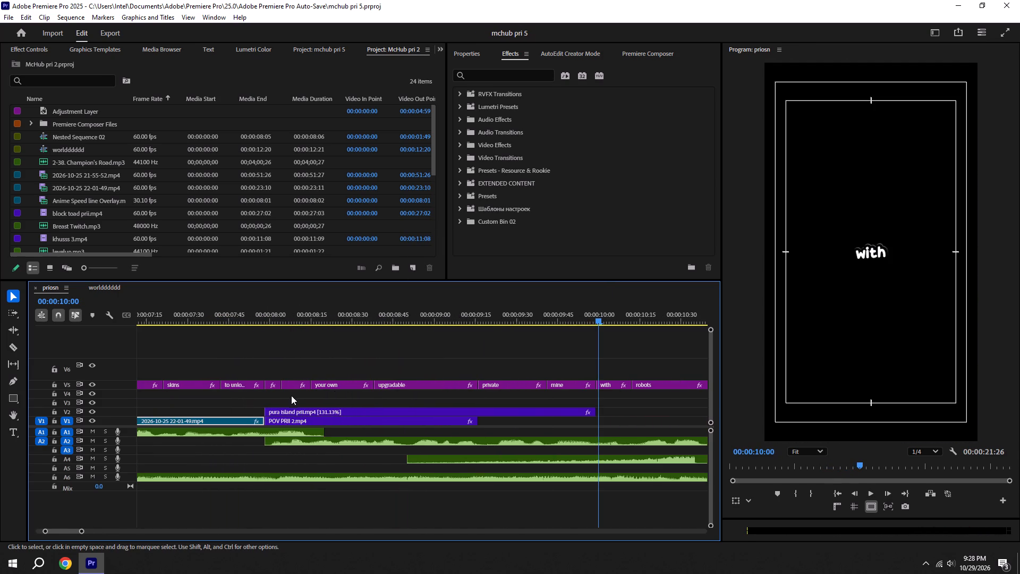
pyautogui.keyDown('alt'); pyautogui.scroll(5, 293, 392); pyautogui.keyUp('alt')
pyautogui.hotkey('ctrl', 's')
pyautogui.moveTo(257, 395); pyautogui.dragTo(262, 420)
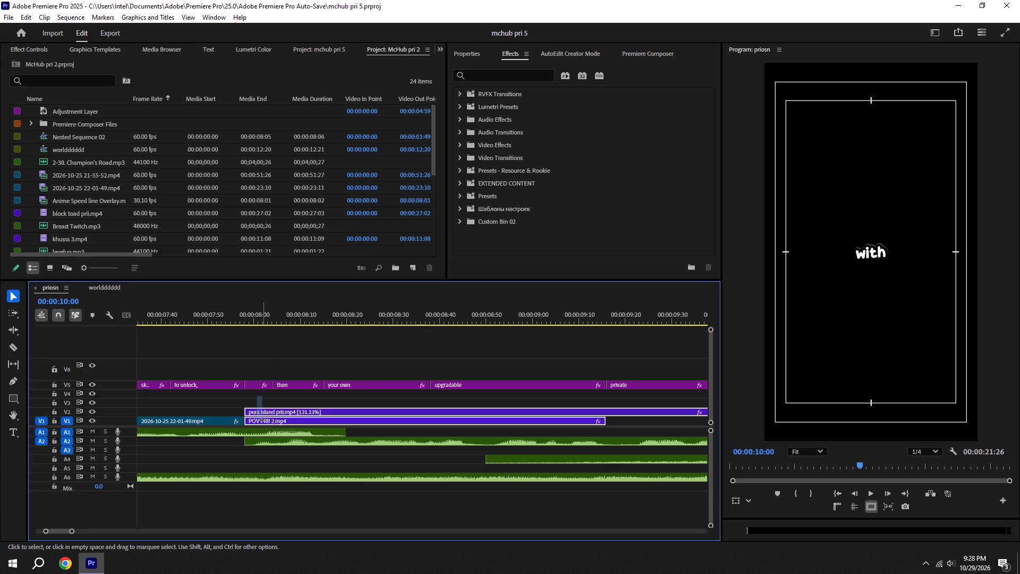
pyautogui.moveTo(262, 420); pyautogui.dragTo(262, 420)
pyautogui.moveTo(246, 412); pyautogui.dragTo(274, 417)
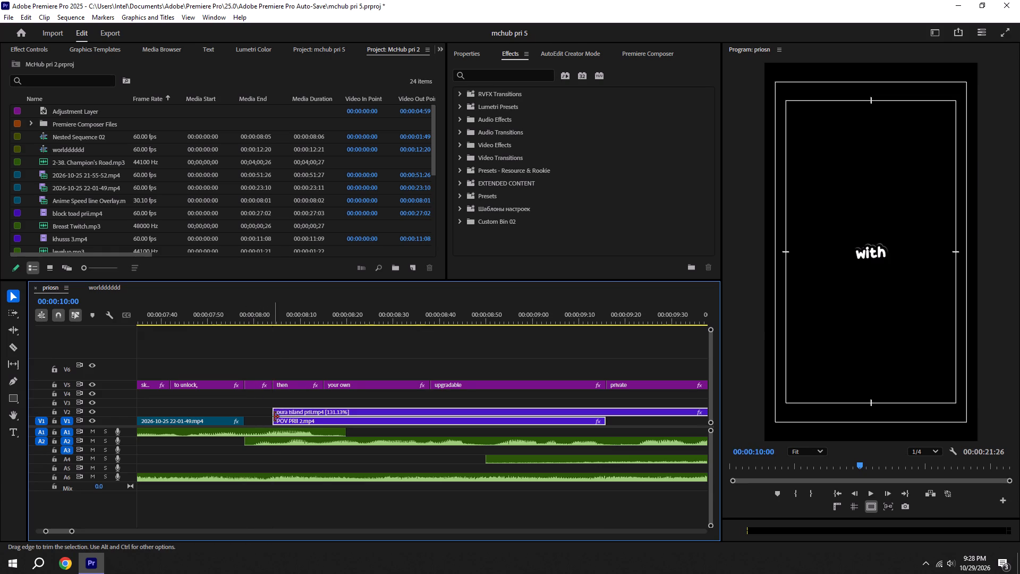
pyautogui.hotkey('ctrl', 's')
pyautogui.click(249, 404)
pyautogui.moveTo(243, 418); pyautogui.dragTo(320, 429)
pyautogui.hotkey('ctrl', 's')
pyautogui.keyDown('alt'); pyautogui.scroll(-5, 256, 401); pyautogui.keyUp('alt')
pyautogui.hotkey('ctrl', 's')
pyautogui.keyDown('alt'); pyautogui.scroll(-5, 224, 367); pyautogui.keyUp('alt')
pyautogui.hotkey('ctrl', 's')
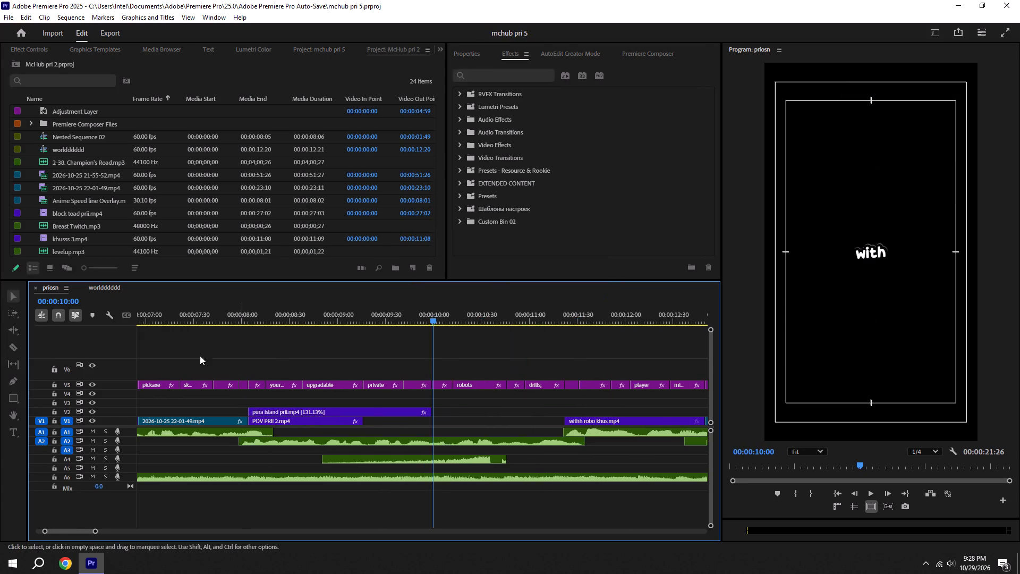
# Trim the starts of the pura island and POV PRII 2 clips to 00:00:08:15 and extend the skins clip to meet them.
pyautogui.scroll(5, 188, 347)
pyautogui.keyDown('shift'); pyautogui.moveTo(228, 317); pyautogui.dragTo(223, 315); pyautogui.keyUp('shift')
pyautogui.press('space')
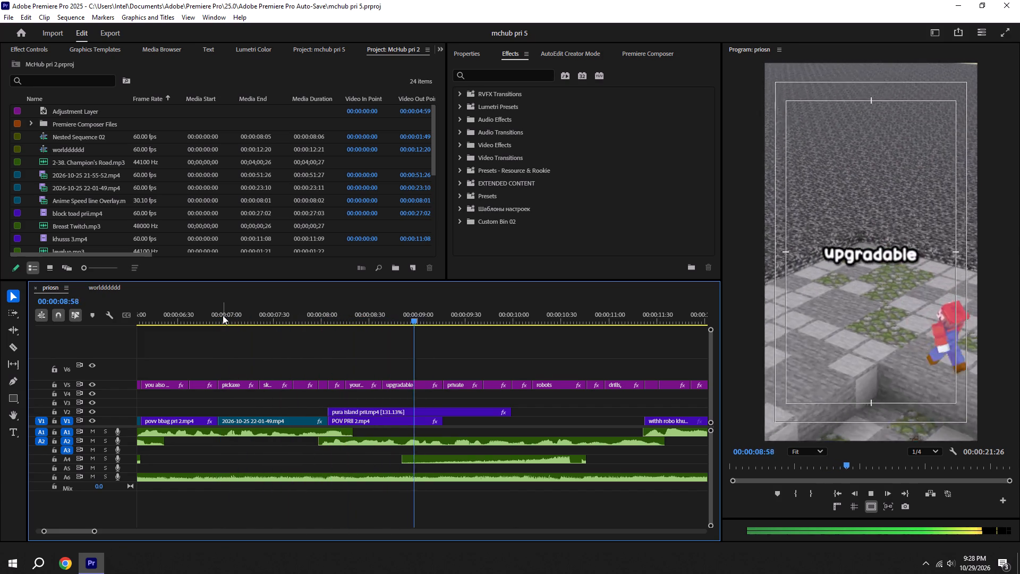
pyautogui.press('space')
pyautogui.keyDown('alt'); pyautogui.scroll(10, 342, 384); pyautogui.keyUp('alt')
pyautogui.hotkey('ctrl', 's')
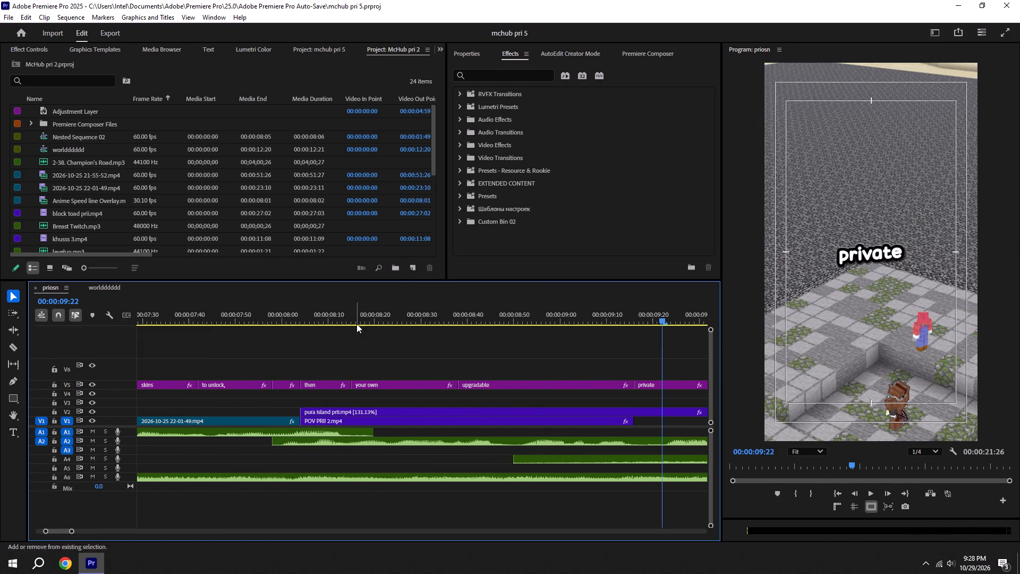
pyautogui.keyDown('shift'); pyautogui.moveTo(360, 310); pyautogui.dragTo(350, 308); pyautogui.keyUp('shift')
pyautogui.moveTo(309, 400); pyautogui.dragTo(324, 424)
pyautogui.moveTo(301, 416); pyautogui.dragTo(353, 424)
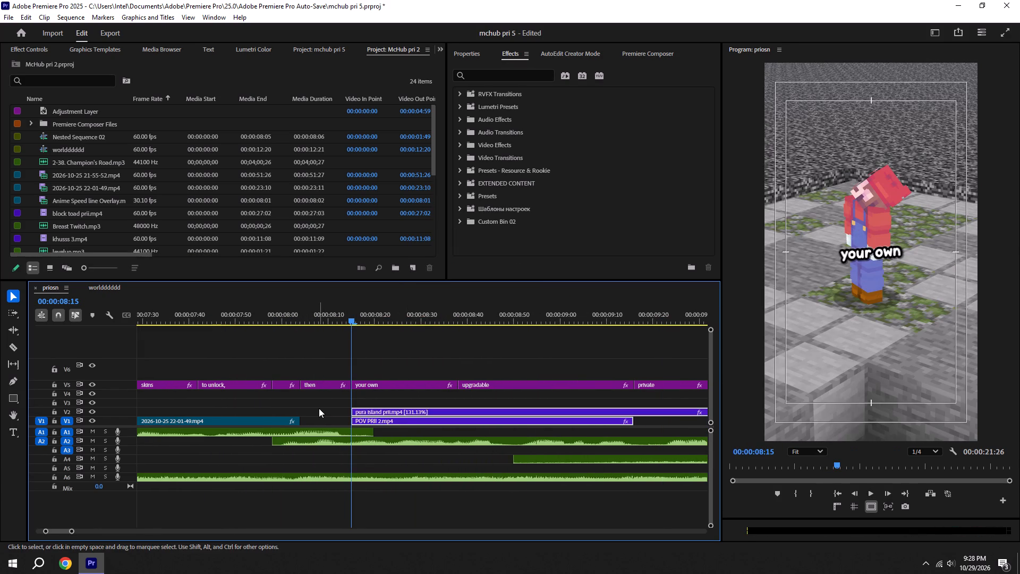
pyautogui.click(319, 408)
pyautogui.hotkey('ctrl', 's')
pyautogui.moveTo(301, 420); pyautogui.dragTo(399, 424)
# Play back the adjusted section, save the project, and delete the POV PRII 2.mp4 clip from V1 beneath the pura island clip.
pyautogui.keyDown('alt'); pyautogui.scroll(-5, 393, 424); pyautogui.keyUp('alt')
pyautogui.press('space')
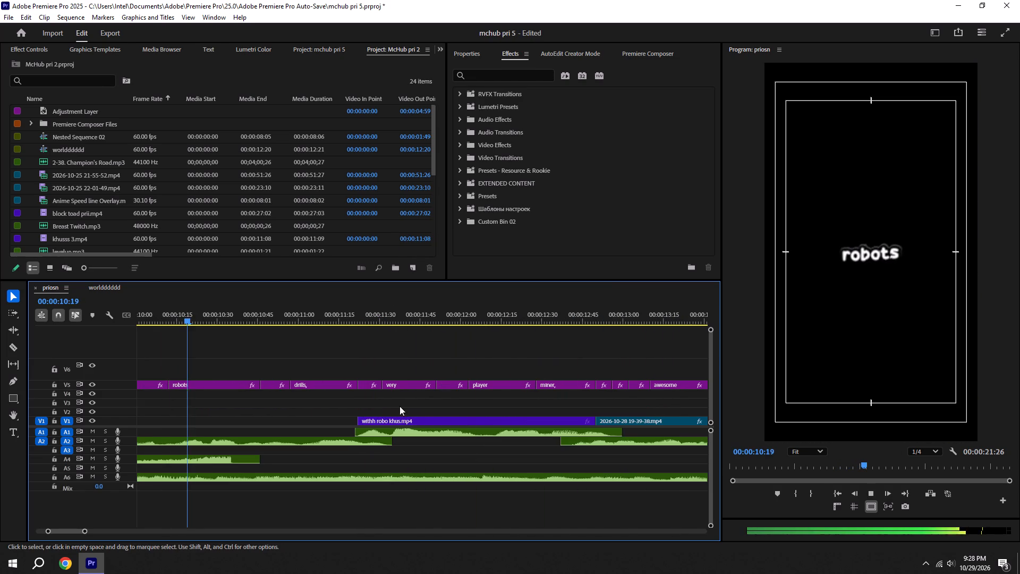
pyautogui.press('space')
pyautogui.keyDown('alt'); pyautogui.scroll(-5, 266, 402); pyautogui.keyUp('alt')
pyautogui.hotkey('ctrl', 's')
pyautogui.scroll(4, 194, 369)
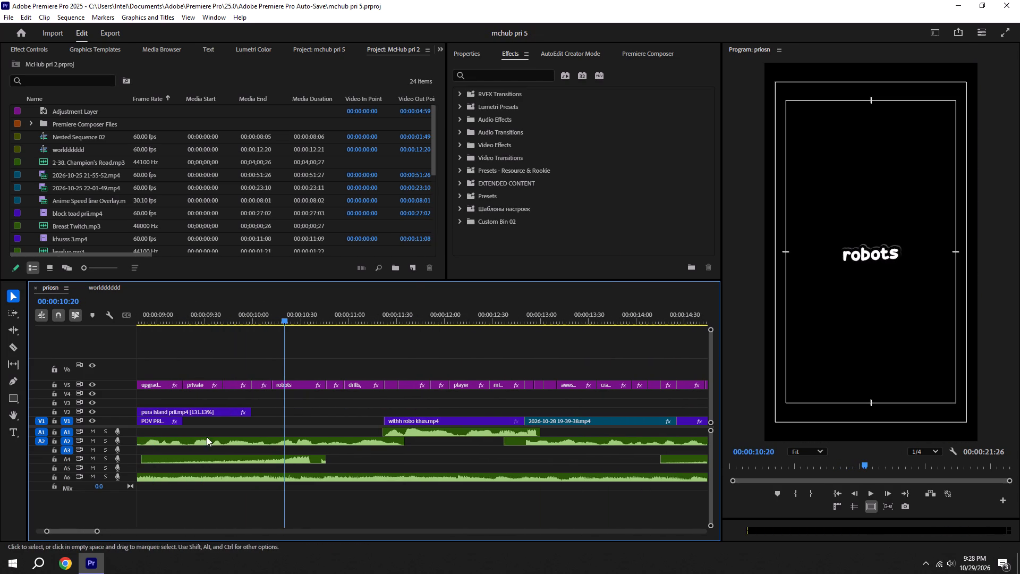
pyautogui.click(164, 421)
pyautogui.press('BackSpace')
pyautogui.scroll(6, 167, 386)
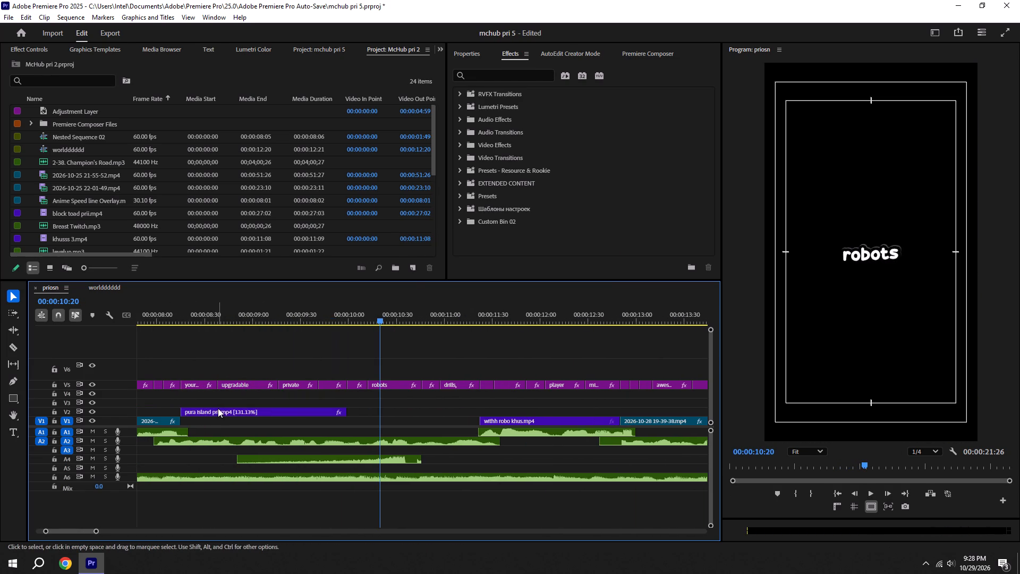
# Move the pura island prii.mp4 clip from V2 down to V1 and save the project.
pyautogui.moveTo(218, 409); pyautogui.dragTo(217, 424)
pyautogui.hotkey('ctrl', 's')
pyautogui.keyDown('alt'); pyautogui.scroll(-5, 316, 399); pyautogui.keyUp('alt')
pyautogui.hotkey('ctrl', 's')
pyautogui.keyDown('alt'); pyautogui.scroll(-6, 329, 448); pyautogui.keyUp('alt')
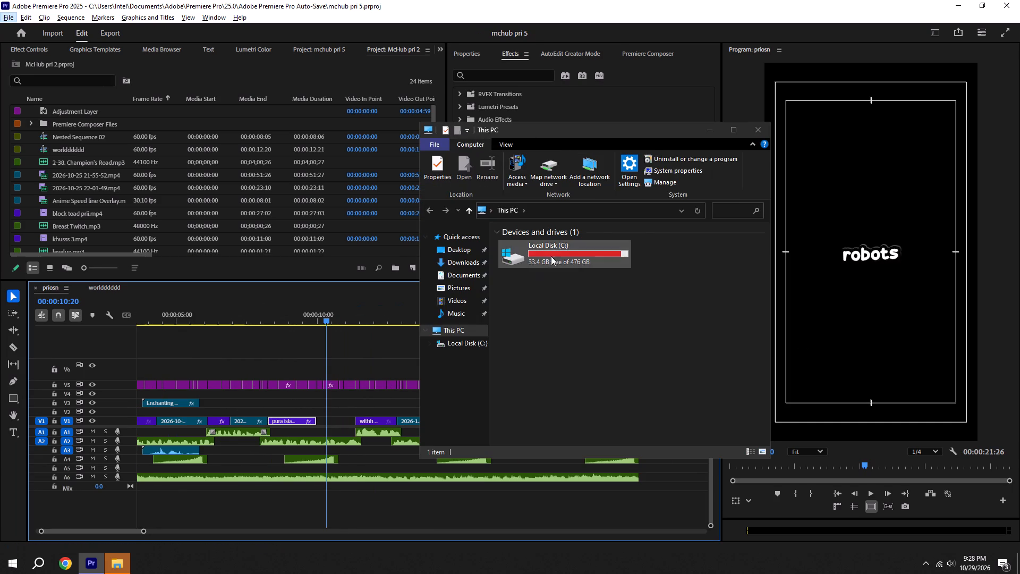
# Open the paid one folder inside New Video on Local Disk (C:) in File Explorer.
pyautogui.doubleClick(551, 256)
pyautogui.doubleClick(558, 372)
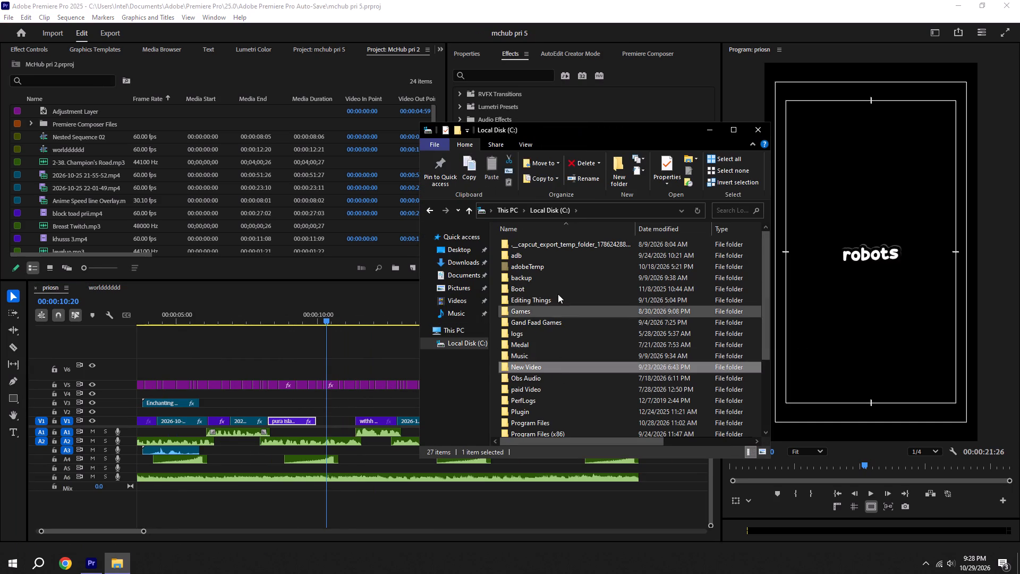
pyautogui.doubleClick(536, 325)
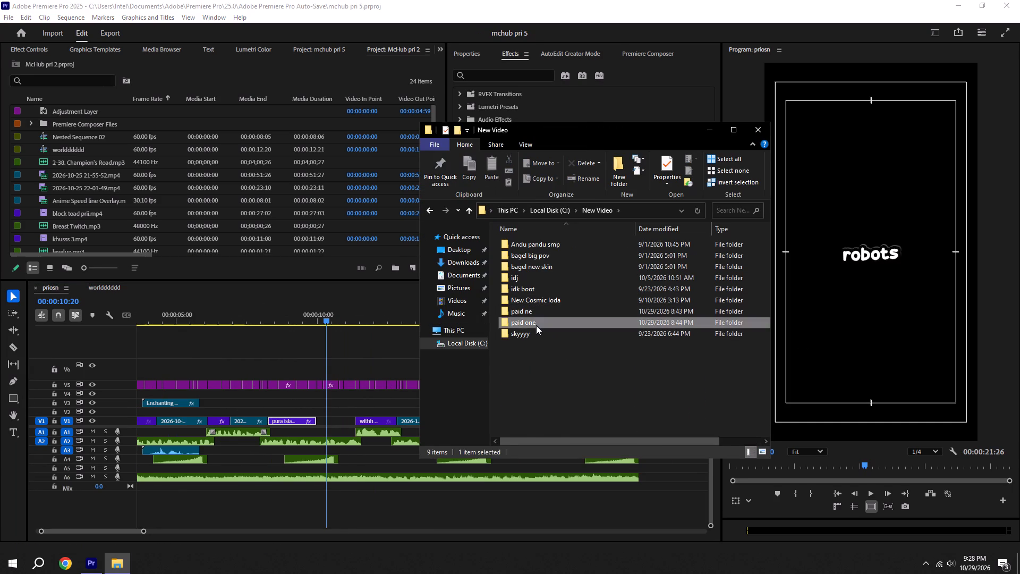
pyautogui.moveTo(592, 141); pyautogui.dragTo(662, 109)
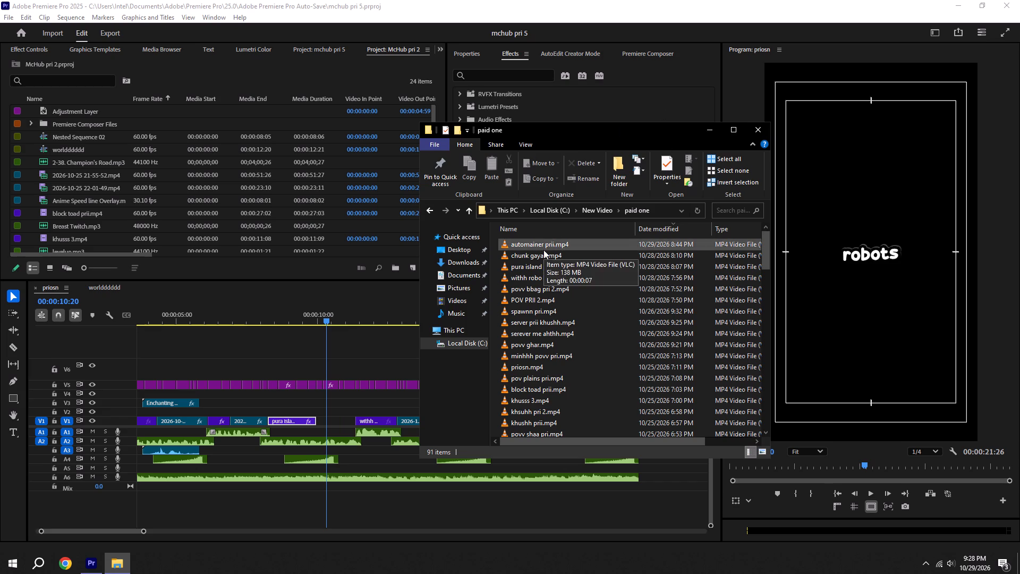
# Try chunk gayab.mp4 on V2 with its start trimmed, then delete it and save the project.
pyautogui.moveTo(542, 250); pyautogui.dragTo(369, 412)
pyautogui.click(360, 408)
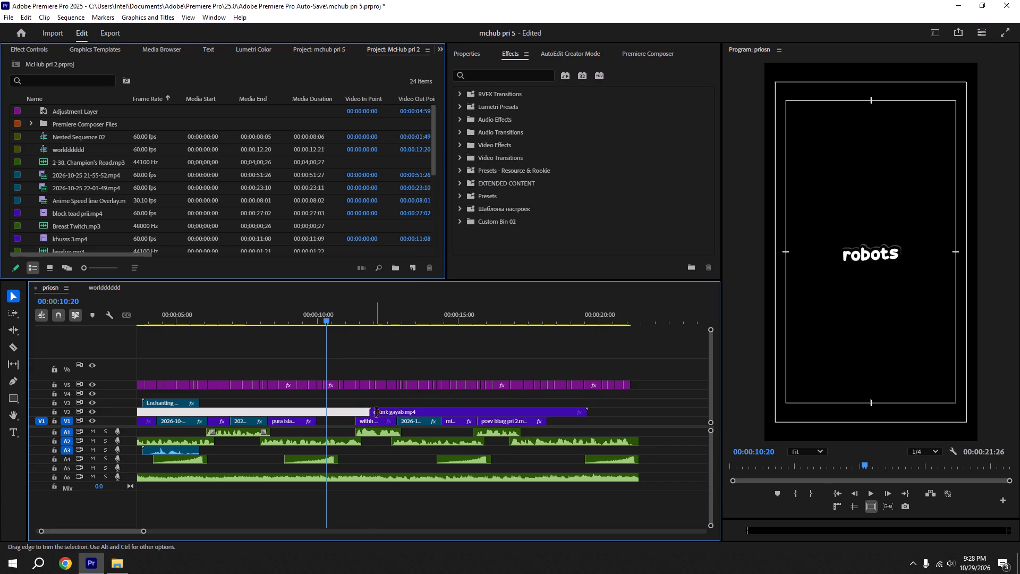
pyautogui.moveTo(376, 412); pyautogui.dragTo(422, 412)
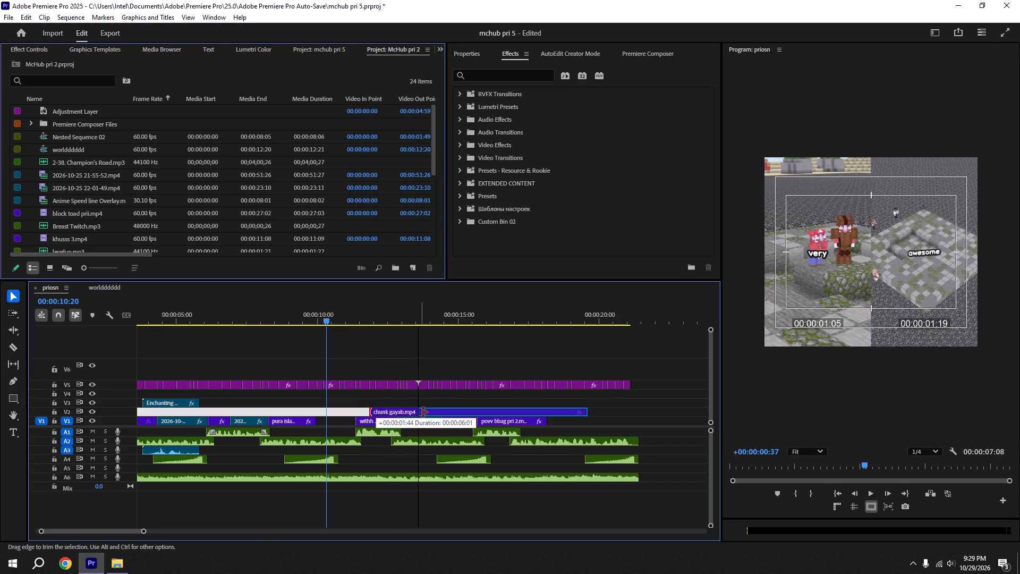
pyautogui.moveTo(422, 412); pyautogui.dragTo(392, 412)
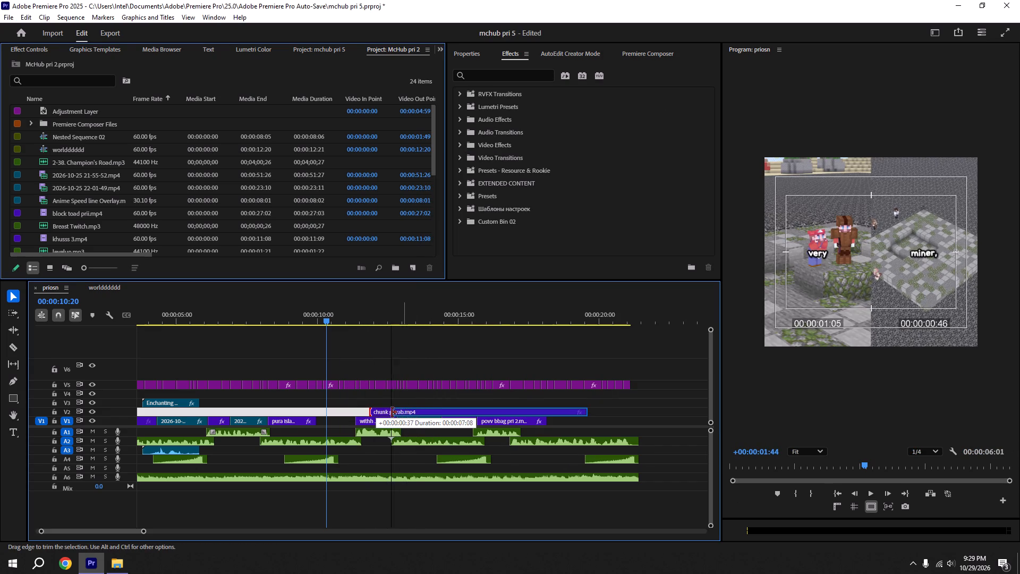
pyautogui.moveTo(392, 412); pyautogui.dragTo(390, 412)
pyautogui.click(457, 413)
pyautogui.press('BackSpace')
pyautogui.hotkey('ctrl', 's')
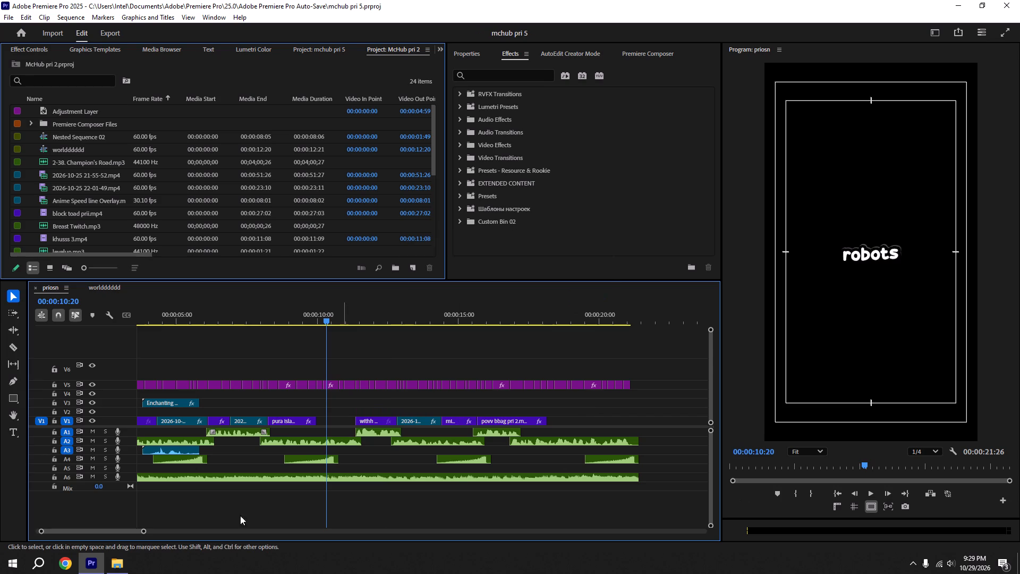
# Place automainer prii.mp4 from the paid one folder on V2, trimmed at its start and beginning at 00:00:09:59, and play it back.
pyautogui.click(115, 567)
pyautogui.moveTo(540, 244); pyautogui.dragTo(520, 244)
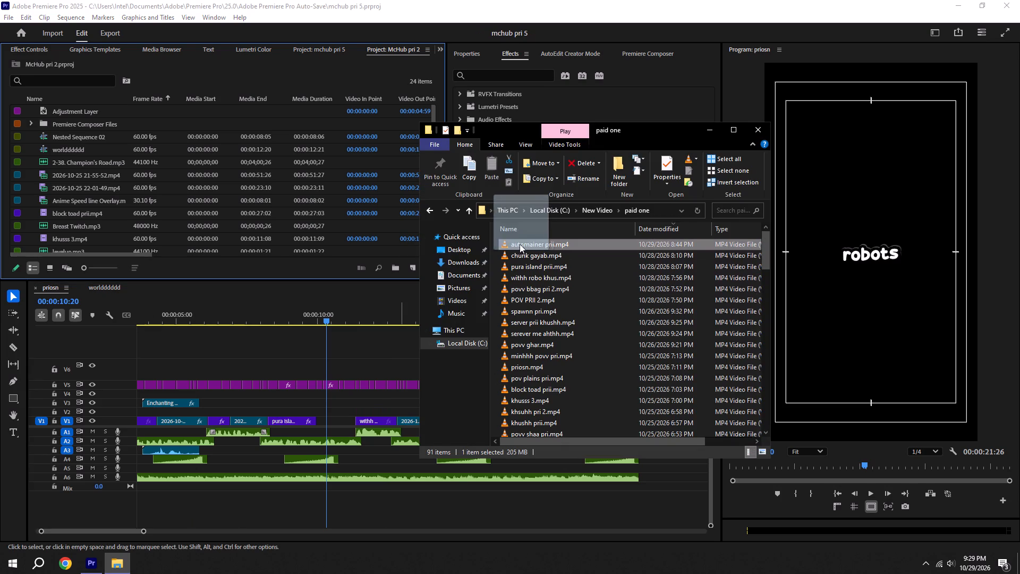
pyautogui.moveTo(520, 244); pyautogui.dragTo(387, 412)
pyautogui.click(385, 405)
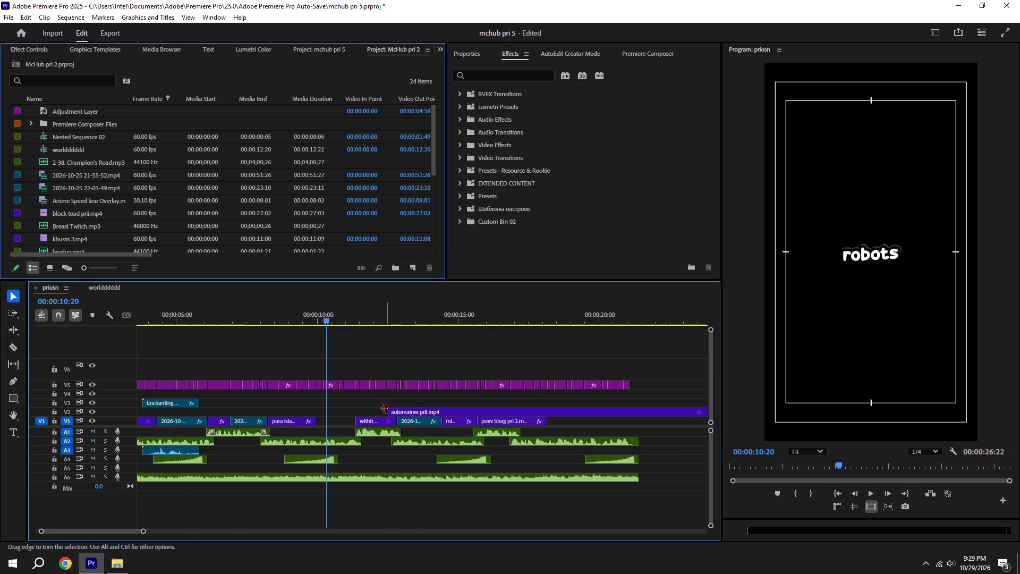
pyautogui.moveTo(386, 409); pyautogui.dragTo(433, 409)
pyautogui.moveTo(471, 413); pyautogui.dragTo(354, 413)
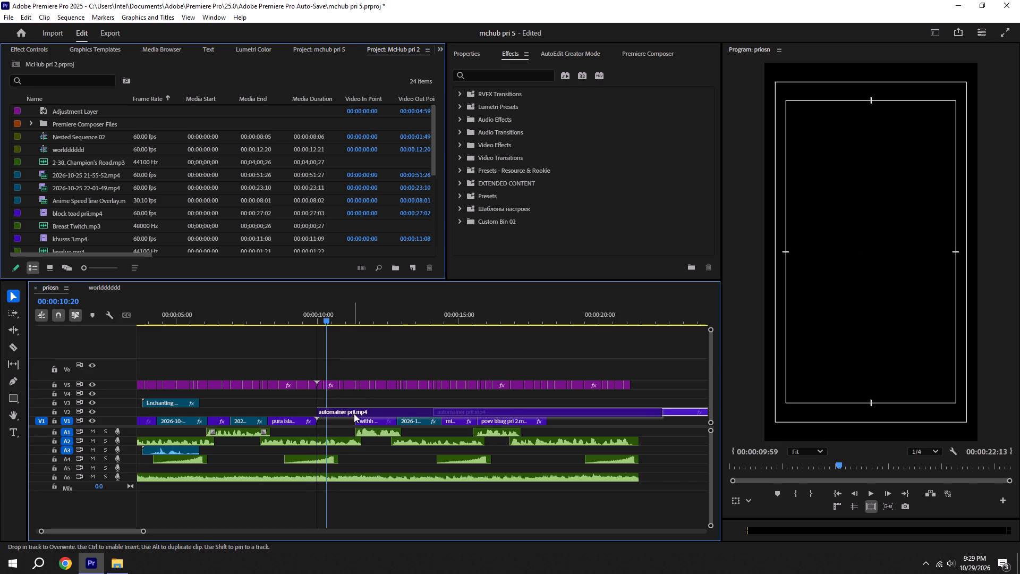
pyautogui.keyDown('shift'); pyautogui.click(316, 319); pyautogui.keyUp('shift')
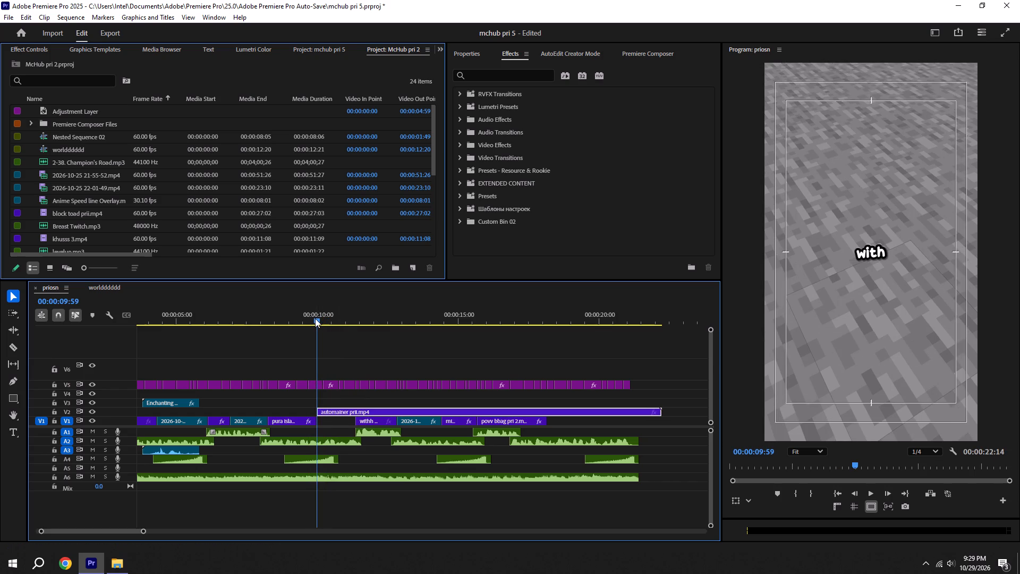
pyautogui.press('space')
pyautogui.press('space')
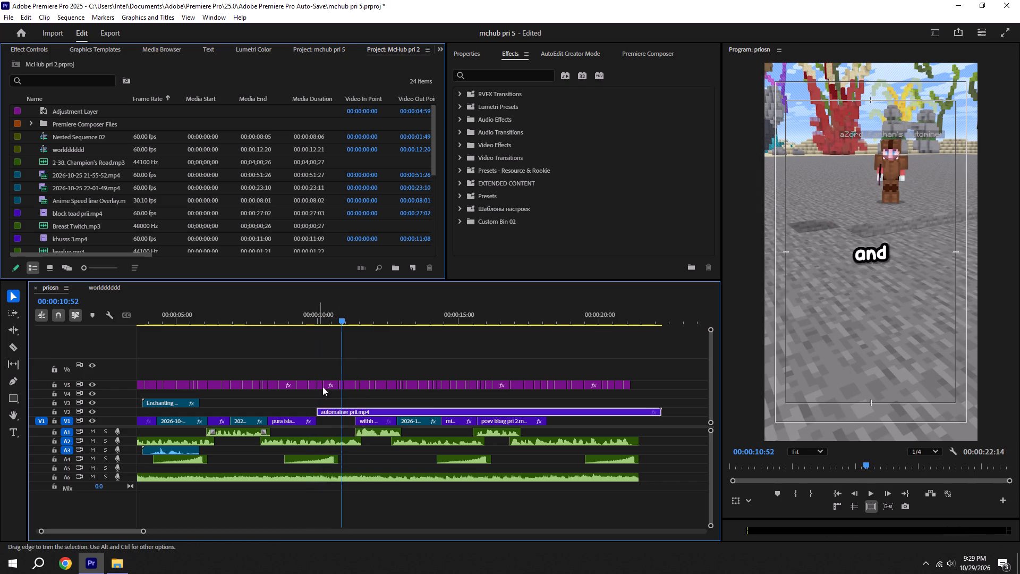
# Trim more off the automainer clip's start, move it back against the pura island clip's end, and play it back.
pyautogui.moveTo(324, 412); pyautogui.dragTo(346, 411)
pyautogui.moveTo(352, 410); pyautogui.dragTo(328, 410)
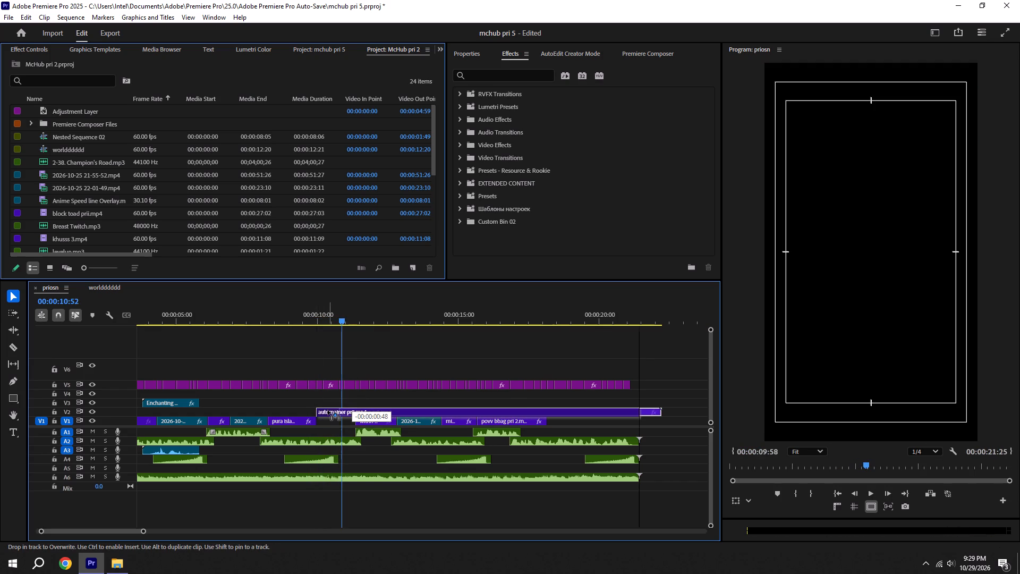
pyautogui.moveTo(328, 410); pyautogui.dragTo(330, 410)
pyautogui.keyDown('shift'); pyautogui.click(306, 320); pyautogui.keyUp('shift')
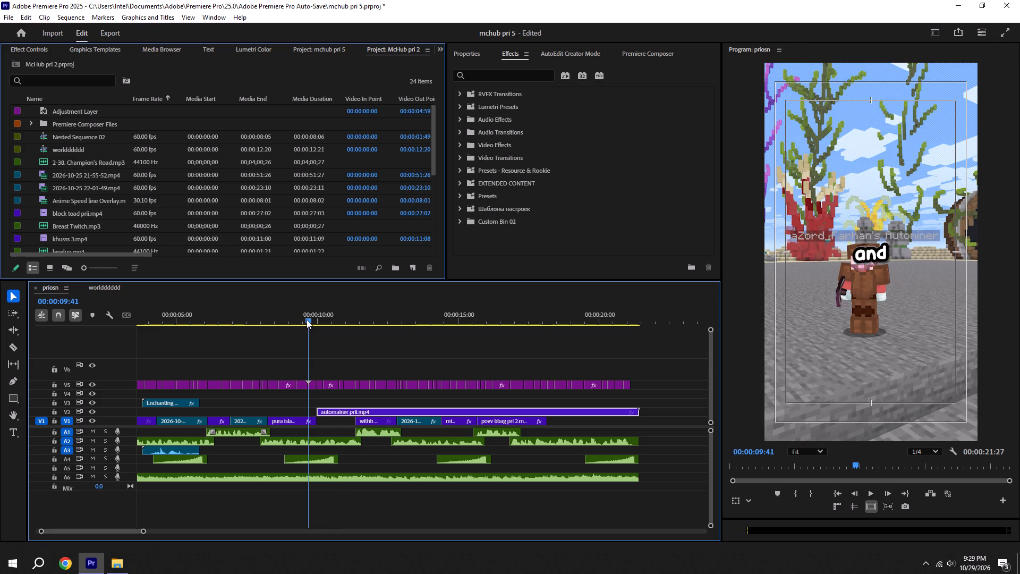
pyautogui.press('space')
pyautogui.press('space')
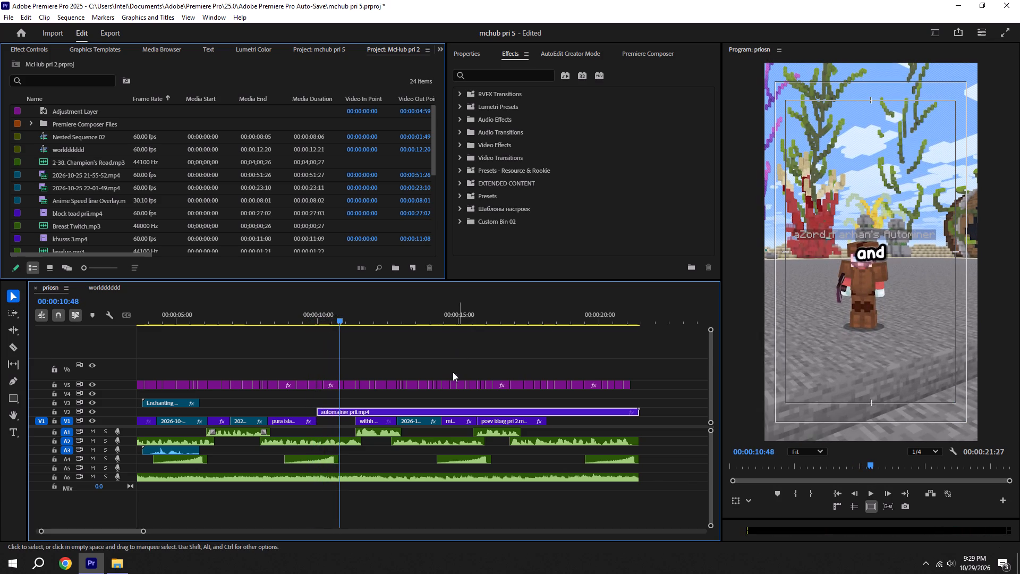
pyautogui.scroll(10, 361, 398)
pyautogui.press('space')
pyautogui.press('space')
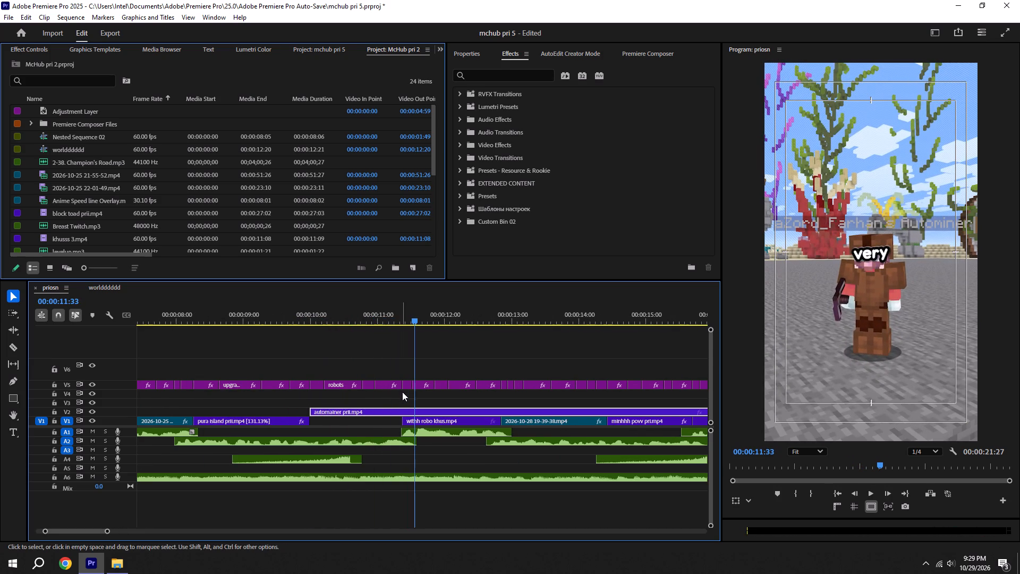
# Cut the automainer clip where the withh robo khus clip starts, delete the remainder after the cut, and save.
pyautogui.press('c')
pyautogui.click(402, 416)
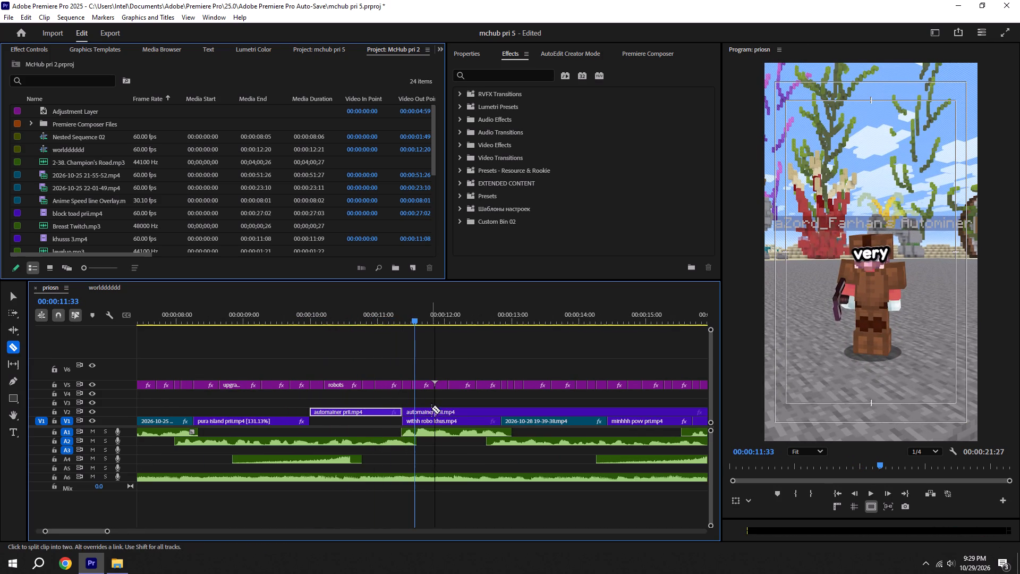
pyautogui.press('v')
pyautogui.click(454, 411)
pyautogui.press('BackSpace')
pyautogui.hotkey('ctrl', 's')
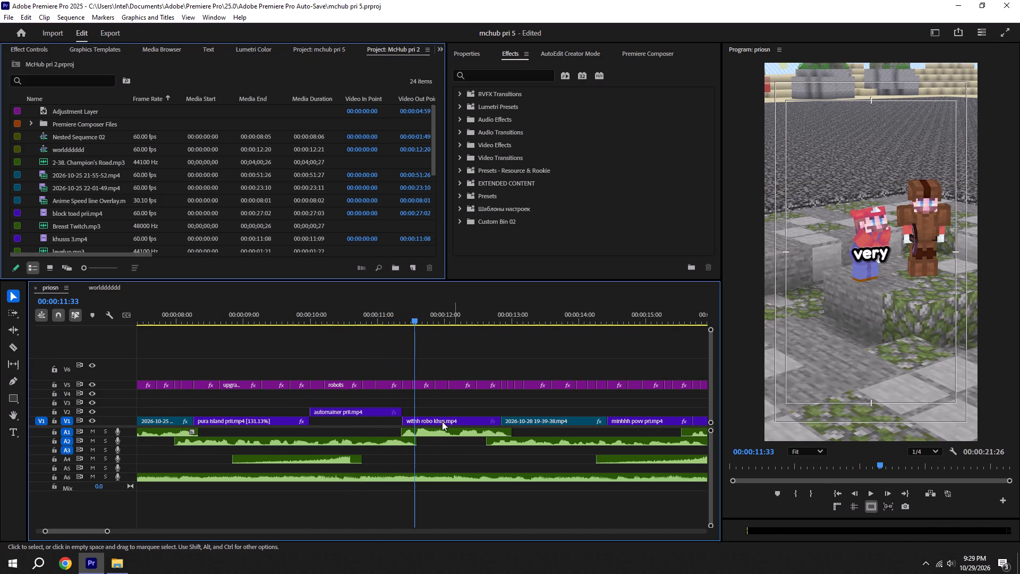
# Move the automainer clip from V2 down to V1 between the pura island and withh robo khus clips and save.
pyautogui.moveTo(350, 411); pyautogui.dragTo(350, 429)
pyautogui.keyDown('alt'); pyautogui.scroll(-12, 350, 429); pyautogui.keyUp('alt')
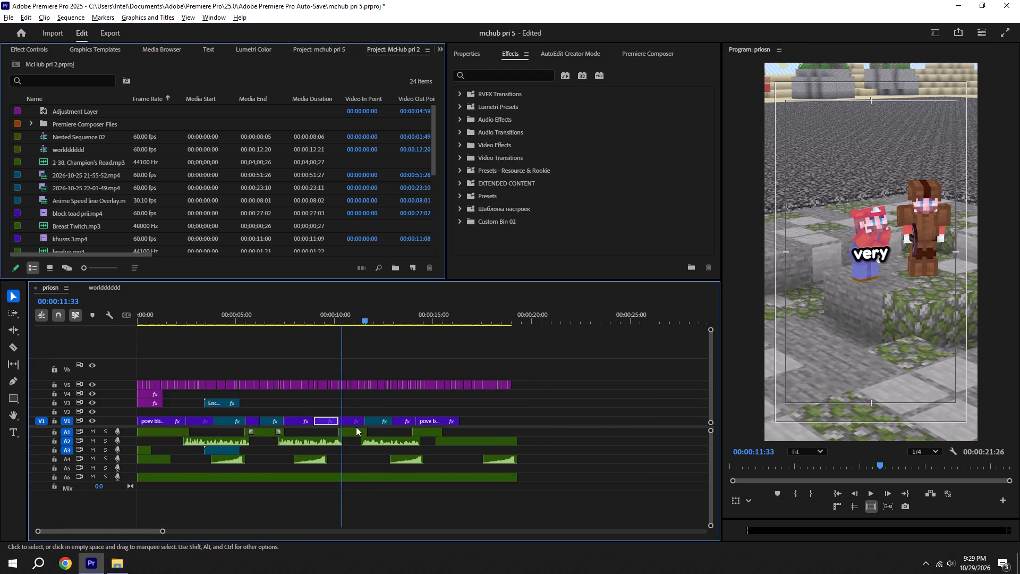
pyautogui.hotkey('ctrl', 's')
# Play back the sequence around the new automainer clip, including a pass from 00:00:06:55, to review the edit.
pyautogui.press('space')
pyautogui.keyDown('alt'); pyautogui.scroll(-5, 407, 426); pyautogui.keyUp('alt')
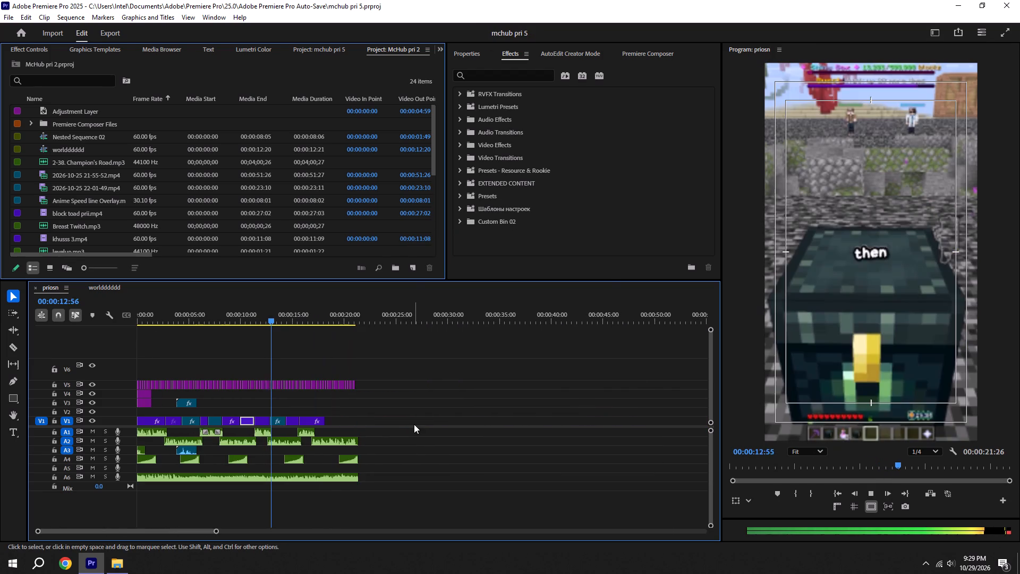
pyautogui.press('space')
pyautogui.scroll(17, 308, 424)
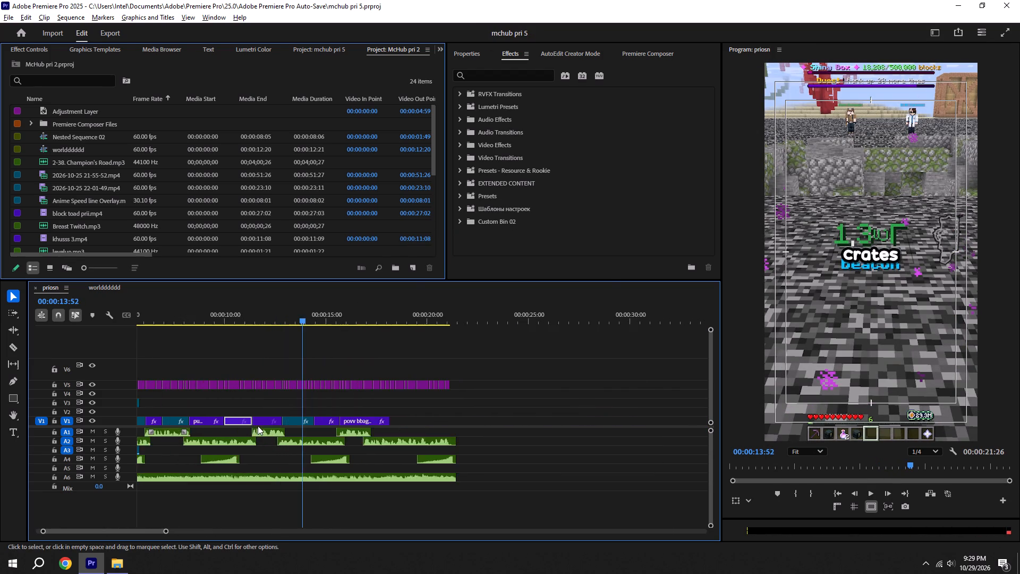
pyautogui.scroll(18, 258, 426)
pyautogui.hotkey('ctrl', 's')
pyautogui.keyDown('shift'); pyautogui.click(300, 313); pyautogui.keyUp('shift')
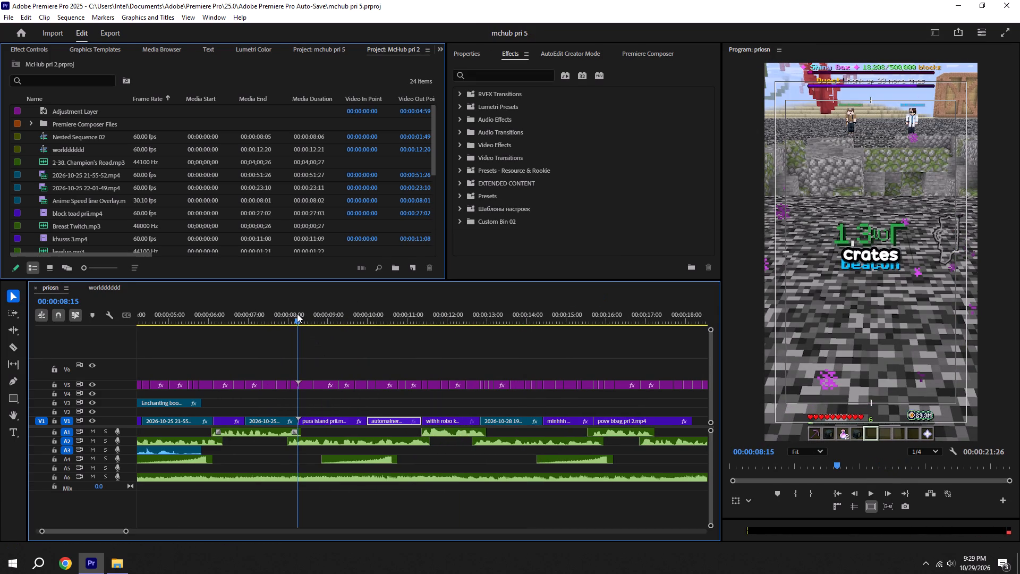
pyautogui.scroll(12, 310, 388)
pyautogui.keyDown('shift'); pyautogui.click(314, 313); pyautogui.keyUp('shift')
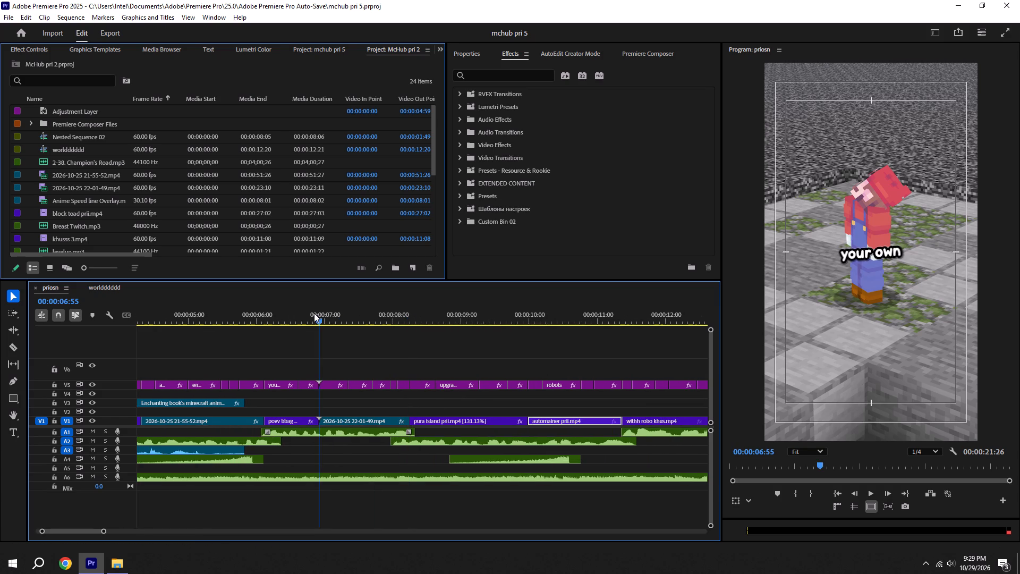
pyautogui.press('space')
pyautogui.keyDown('alt'); pyautogui.scroll(-6, 465, 407); pyautogui.keyUp('alt')
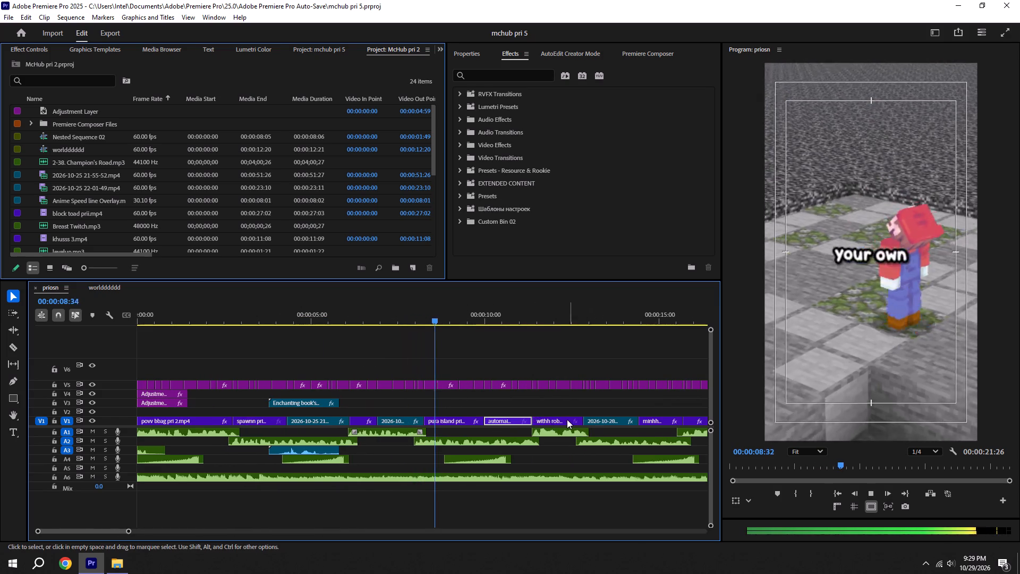
# Delete the withh robo khus.mp4 clip after the automainer clip on V1, save, and play on through the following clips.
pyautogui.click(566, 419)
pyautogui.press('BackSpace')
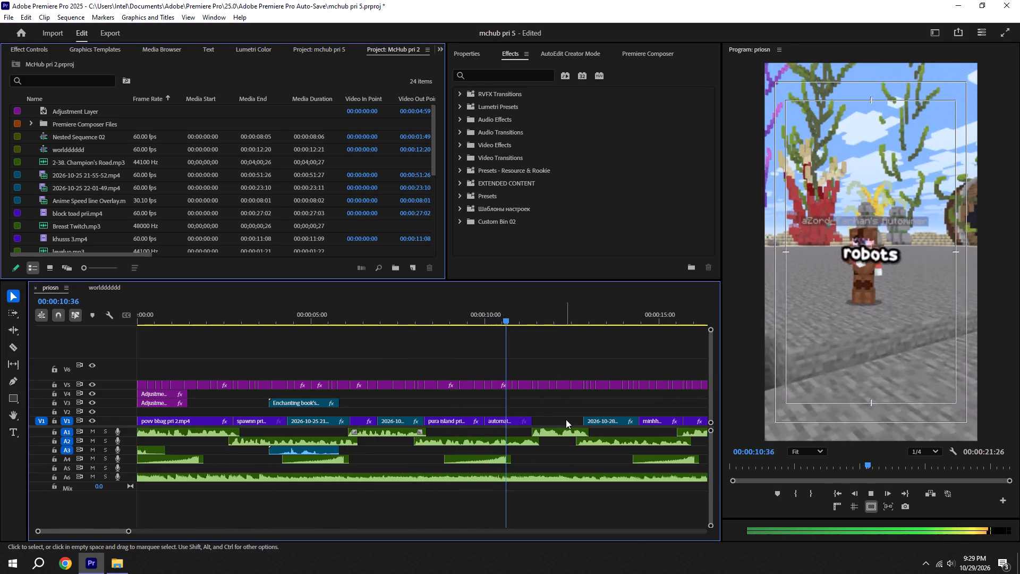
pyautogui.press('space')
pyautogui.hotkey('ctrl', 's')
pyautogui.press('space')
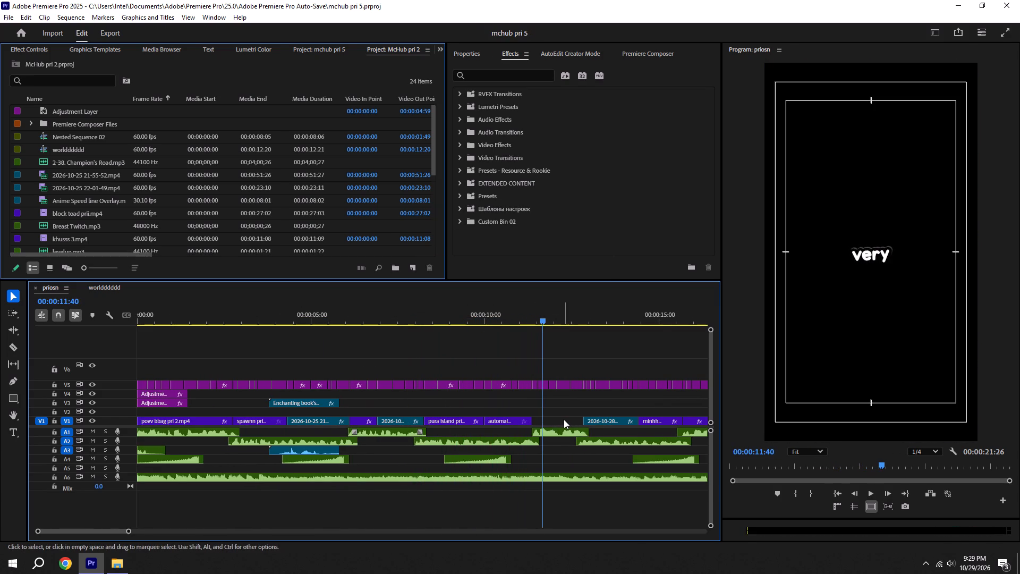
pyautogui.scroll(-4, 564, 419)
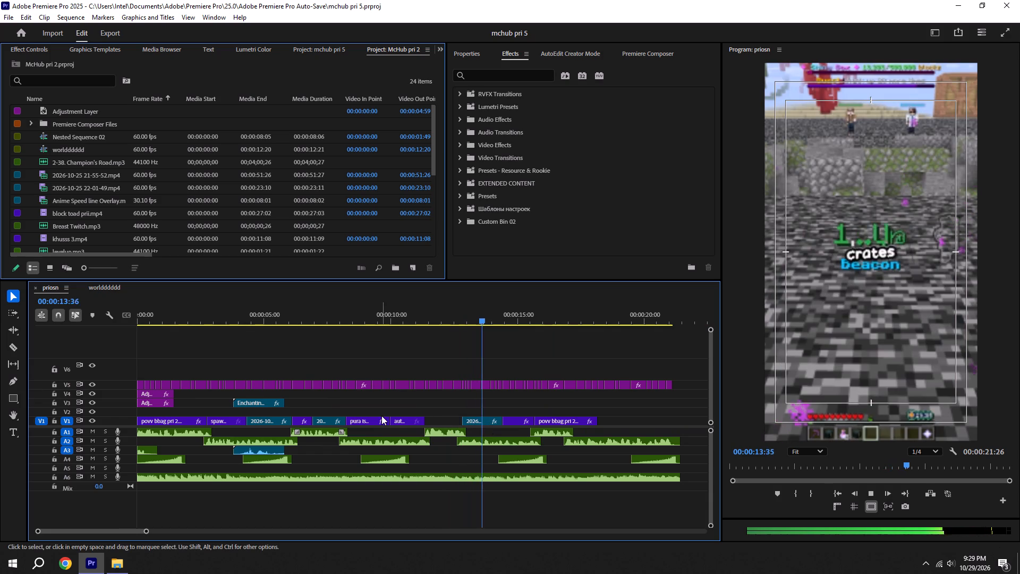
pyautogui.press('space')
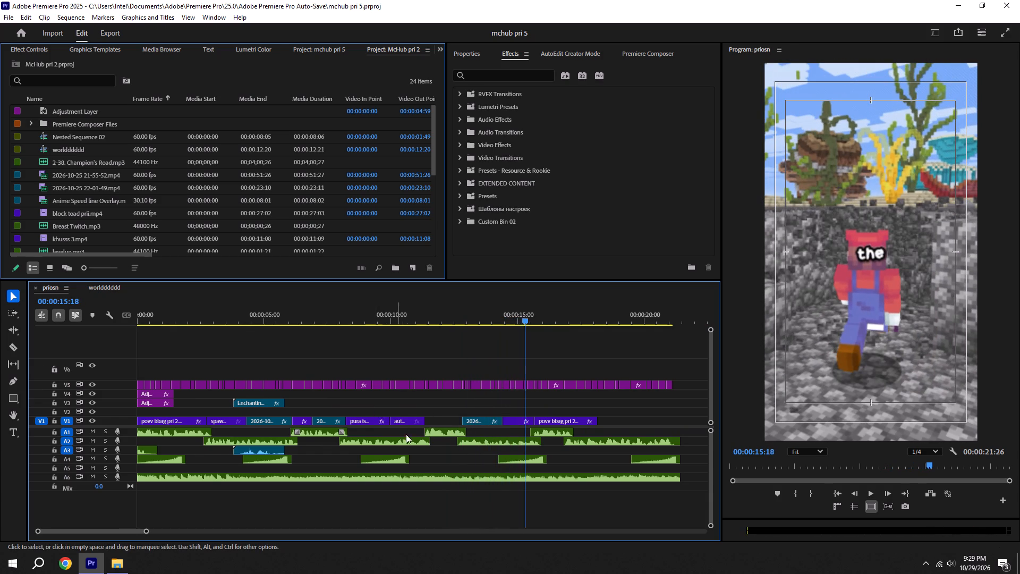
pyautogui.keyDown('alt'); pyautogui.scroll(5, 424, 440); pyautogui.keyUp('alt')
pyautogui.keyDown('alt'); pyautogui.scroll(5, 544, 432); pyautogui.keyUp('alt')
pyautogui.scroll(3, 592, 430)
pyautogui.scroll(-4, 636, 421)
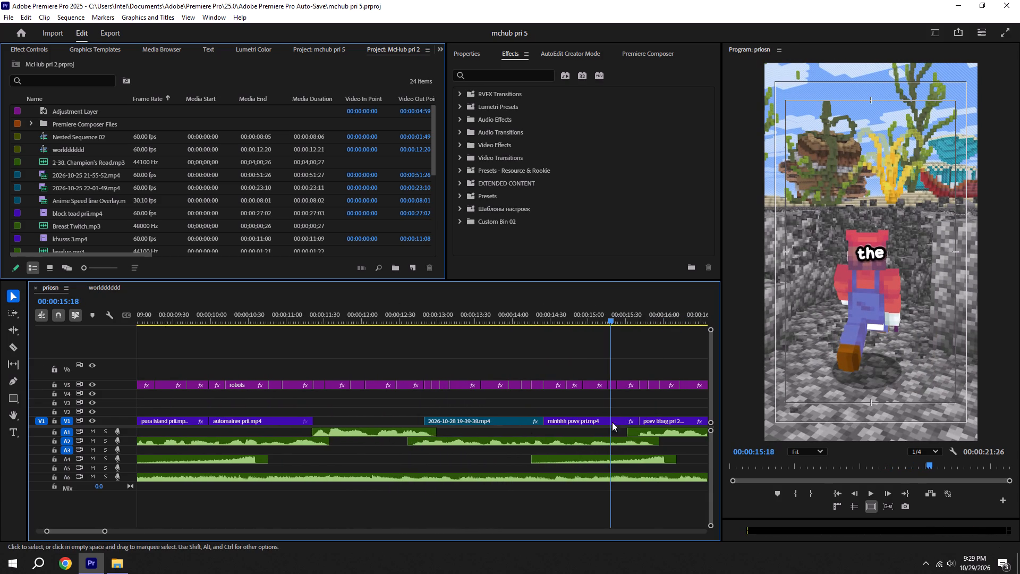
pyautogui.click(590, 419)
pyautogui.press('BackSpace')
pyautogui.hotkey('ctrl', 's')
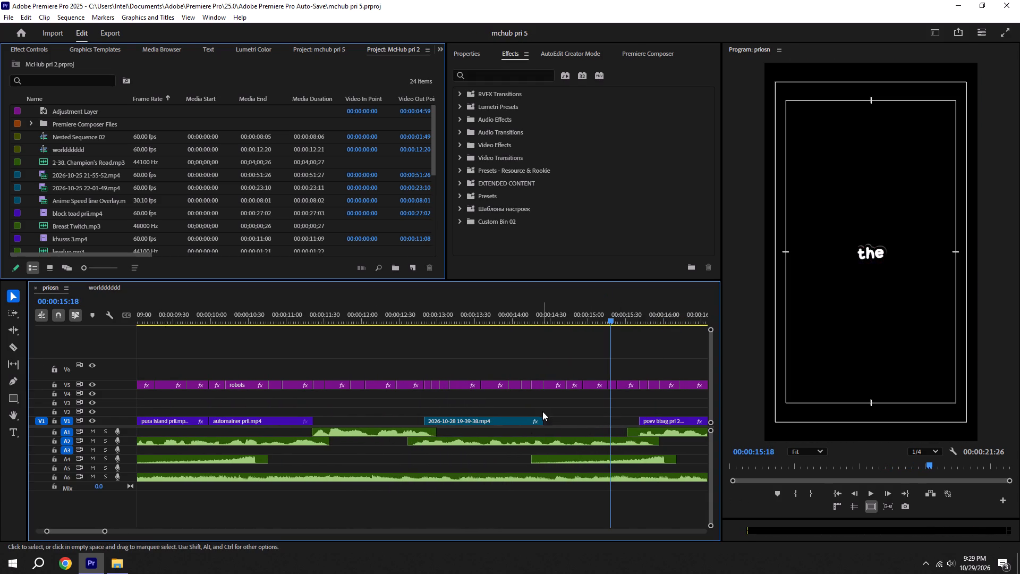
pyautogui.moveTo(543, 419); pyautogui.dragTo(680, 423)
pyautogui.hotkey('ctrl', 's')
pyautogui.keyDown('shift'); pyautogui.click(428, 320); pyautogui.keyUp('shift')
pyautogui.press('space')
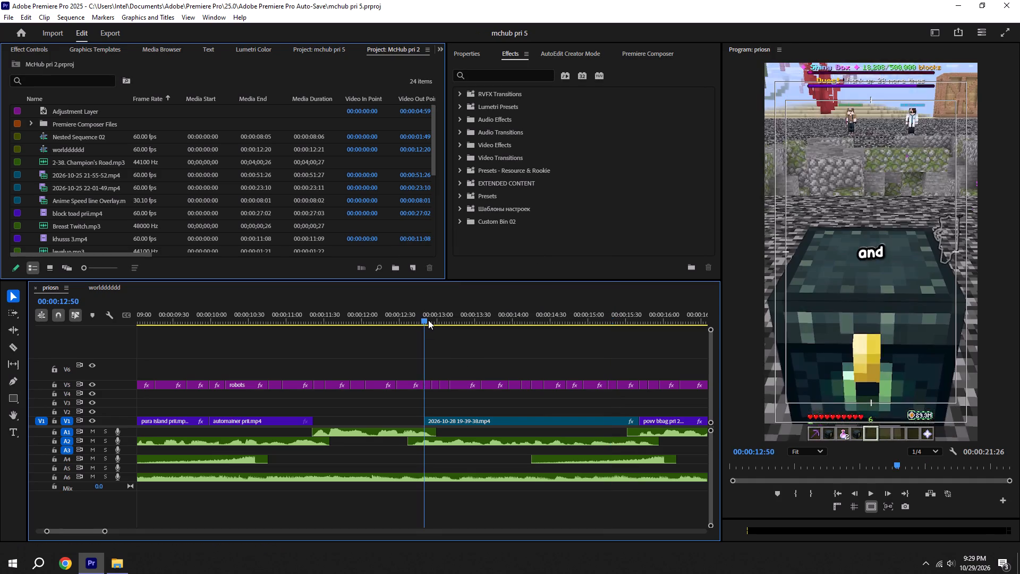
pyautogui.keyDown('alt'); pyautogui.scroll(-10, 428, 320); pyautogui.keyUp('alt')
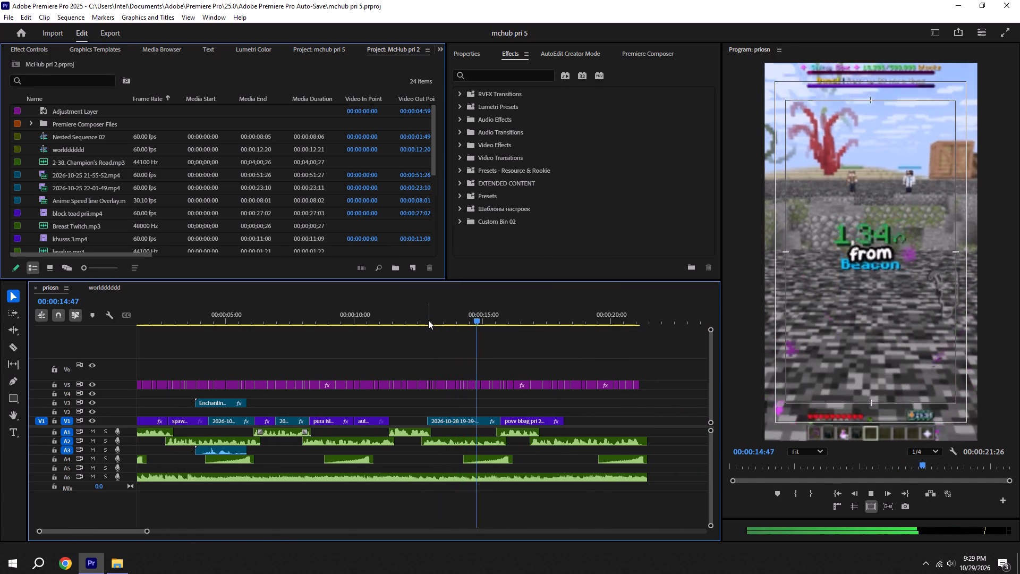
pyautogui.press('space')
pyautogui.keyDown('alt'); pyautogui.scroll(-5, 428, 320); pyautogui.keyUp('alt')
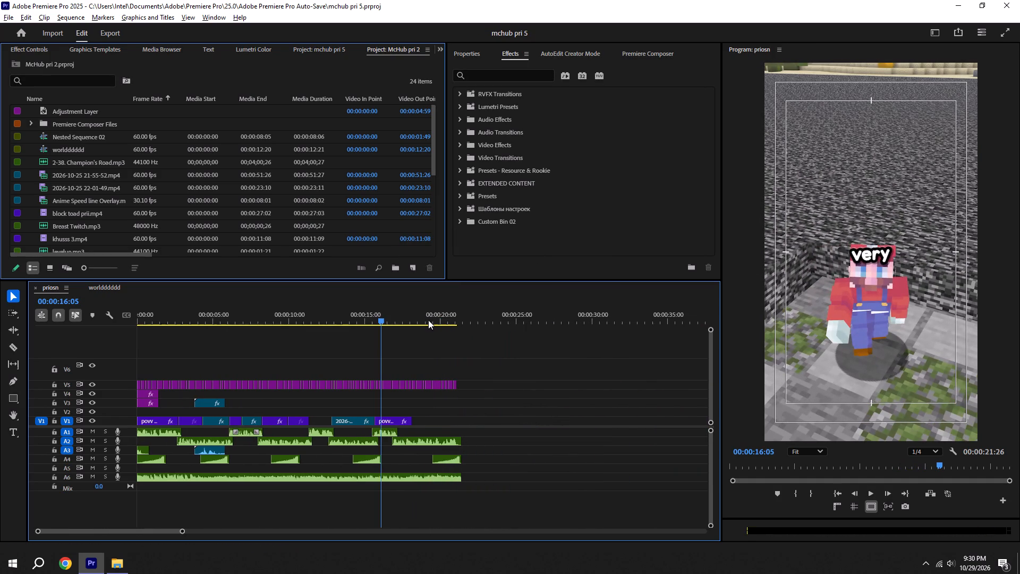
pyautogui.hotkey('ctrl', 's')
# Copy the pov pri.mp4 clip from the worldddddd sequence into the V1 gap after automainer prii.mp4 in priosn, starting at 00:00:11:21.
pyautogui.keyDown('shift'); pyautogui.click(315, 323); pyautogui.keyUp('shift')
pyautogui.keyDown('alt'); pyautogui.scroll(3, 310, 350); pyautogui.keyUp('alt')
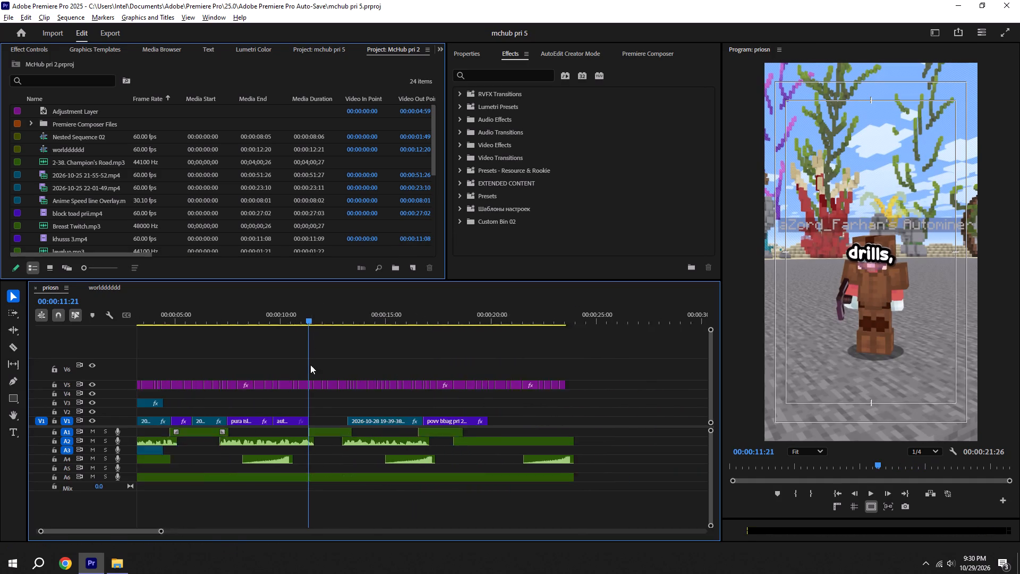
pyautogui.keyDown('alt'); pyautogui.scroll(15, 310, 365); pyautogui.keyUp('alt')
pyautogui.hotkey('ctrl', 's')
pyautogui.keyDown('alt'); pyautogui.scroll(-5, 314, 384); pyautogui.keyUp('alt')
pyautogui.click(117, 562)
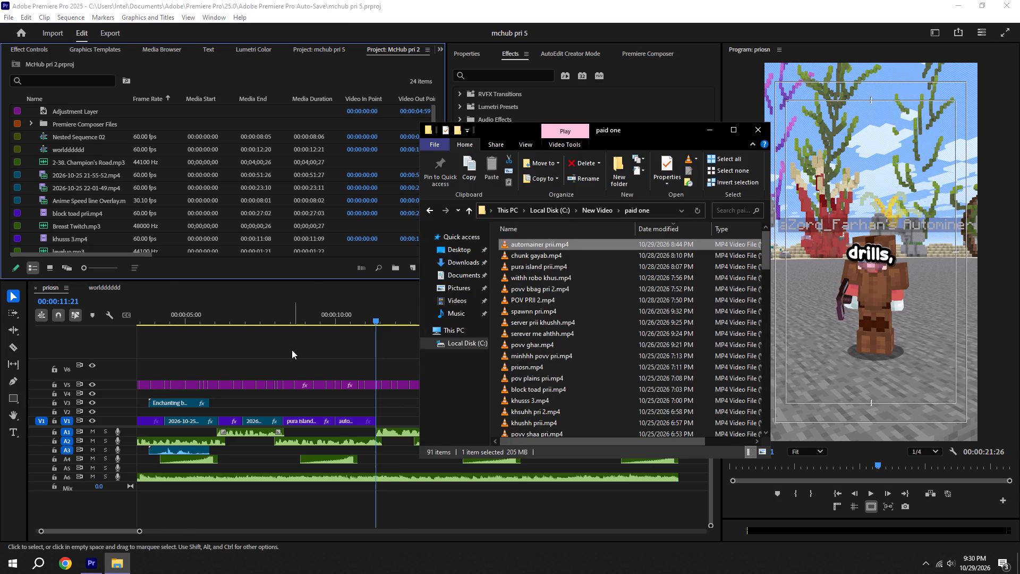
pyautogui.moveTo(292, 350); pyautogui.dragTo(286, 350)
pyautogui.click(109, 283)
pyautogui.press('space')
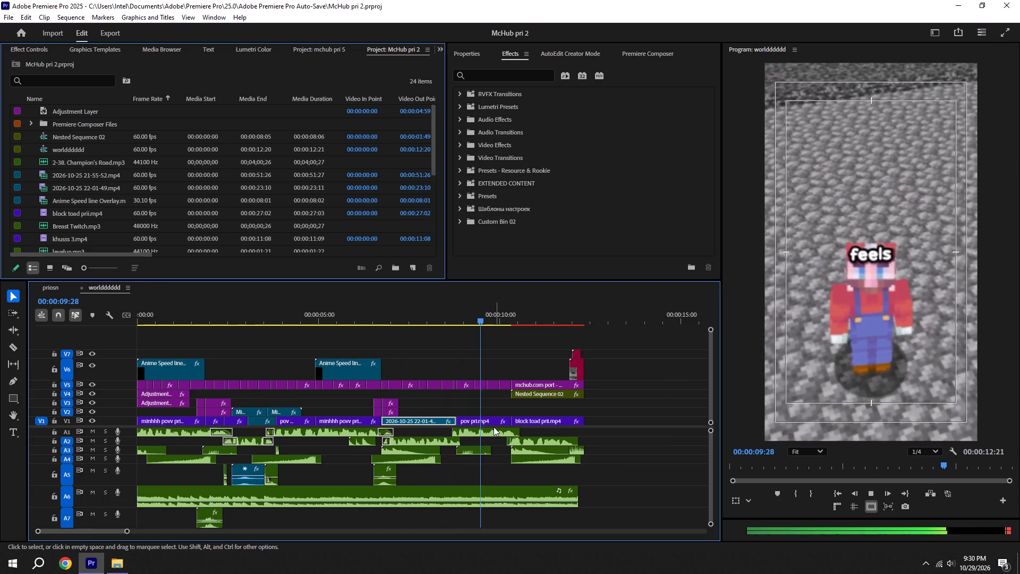
pyautogui.press('space')
pyautogui.click(486, 418)
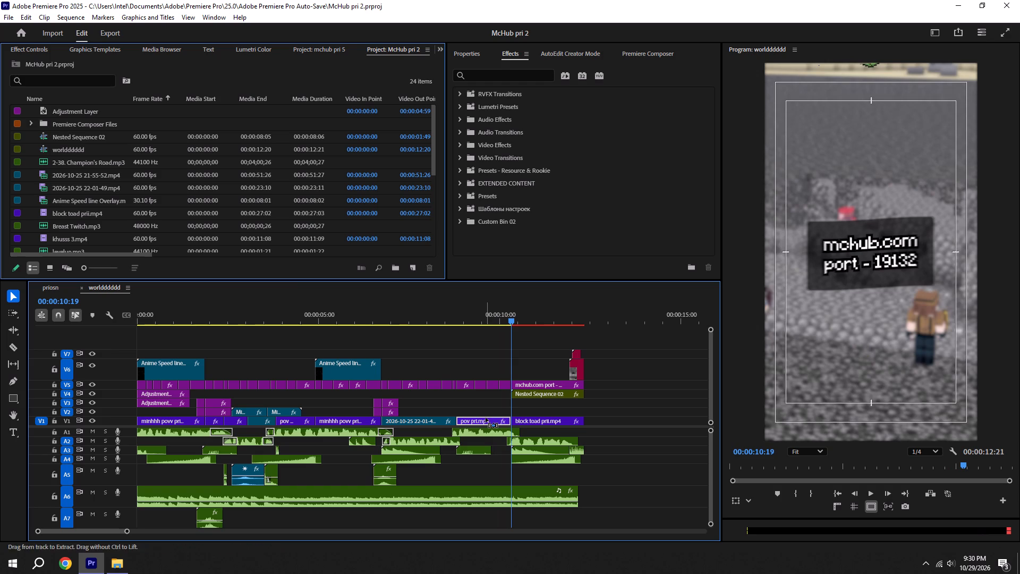
pyautogui.hotkey('ctrl', 'c')
pyautogui.click(61, 284)
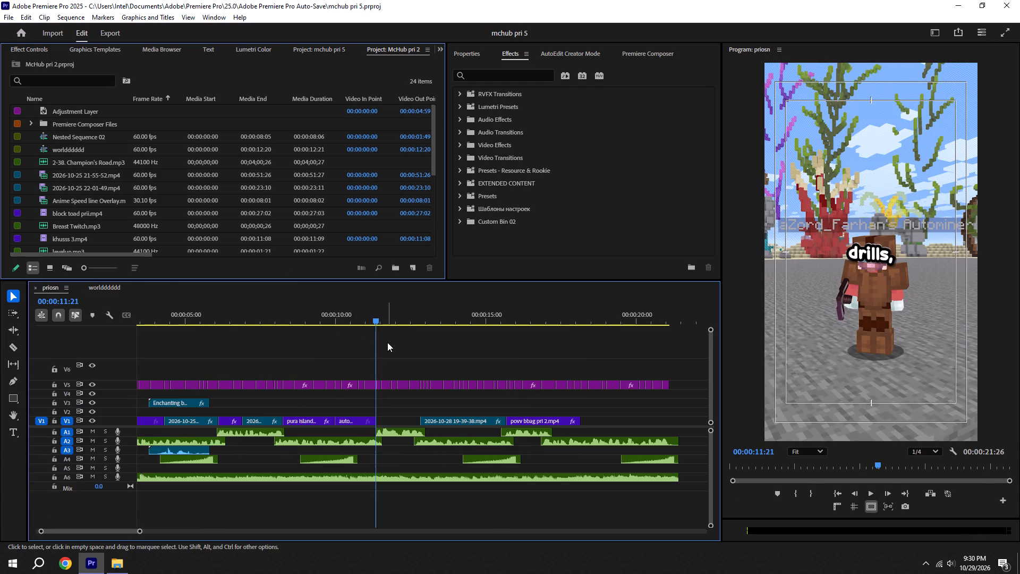
pyautogui.hotkey('ctrl', 'v')
pyautogui.keyDown('alt'); pyautogui.scroll(11, 415, 379); pyautogui.keyUp('alt')
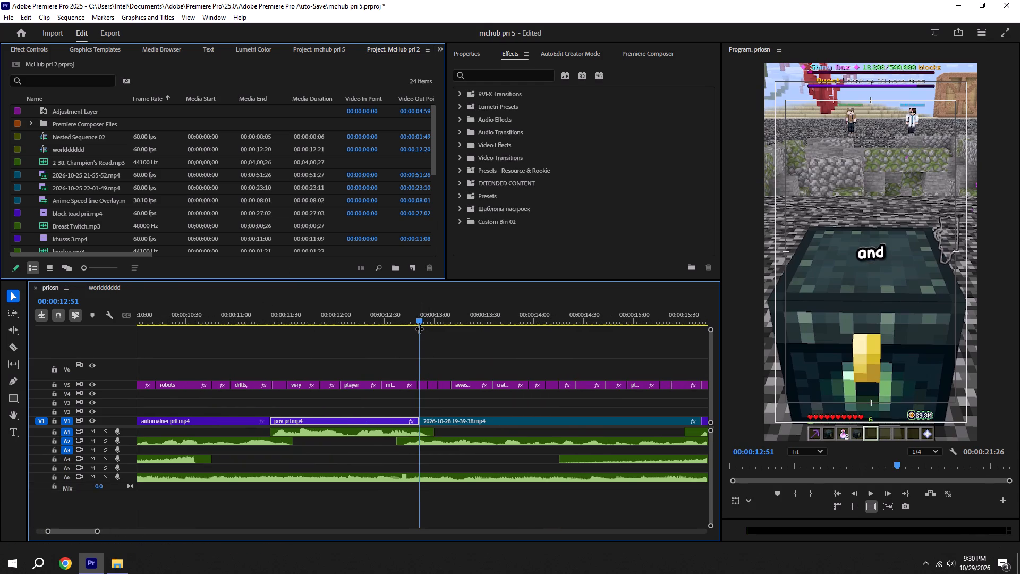
pyautogui.keyDown('shift'); pyautogui.click(419, 328); pyautogui.keyUp('shift')
pyautogui.keyDown('shift'); pyautogui.click(420, 310); pyautogui.keyUp('shift')
pyautogui.keyDown('alt'); pyautogui.scroll(10, 424, 343); pyautogui.keyUp('alt')
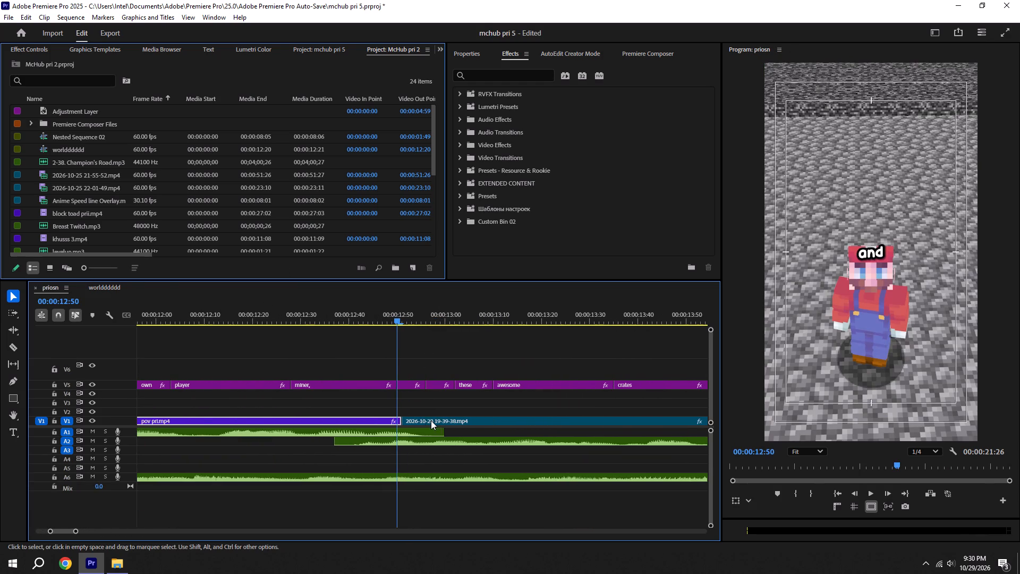
pyautogui.click(399, 419)
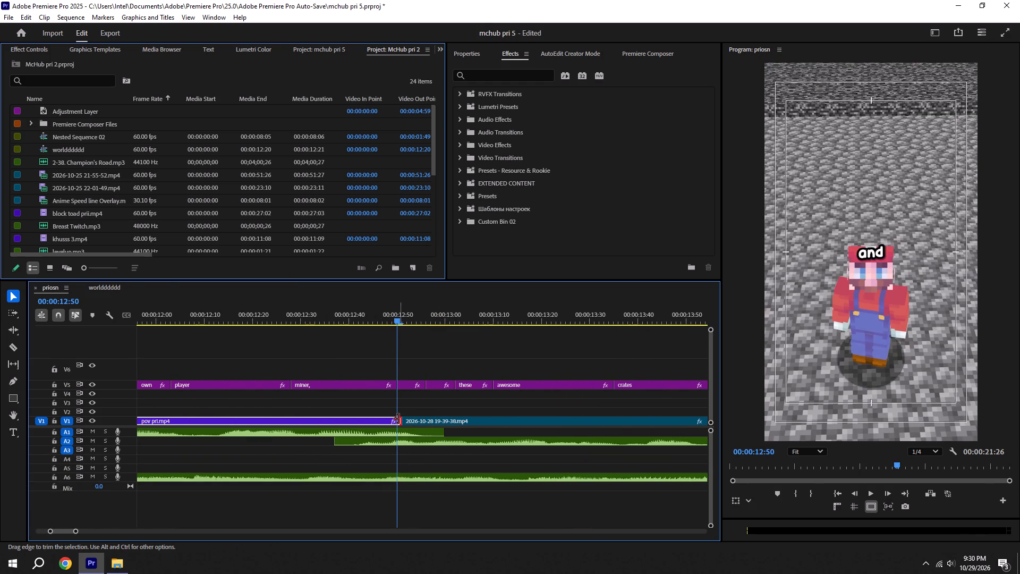
pyautogui.moveTo(404, 419); pyautogui.dragTo(375, 420)
pyautogui.hotkey('ctrl', 's')
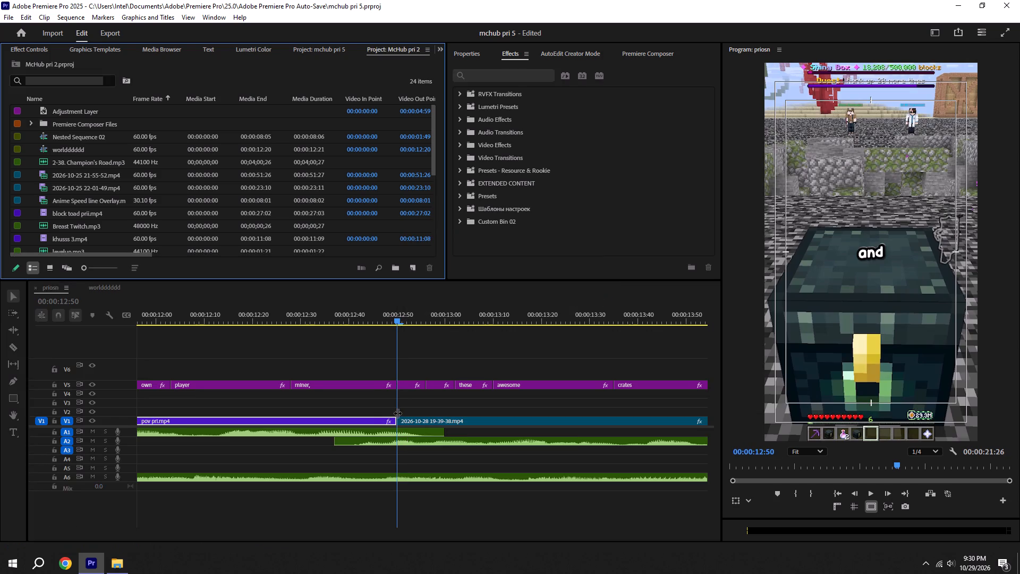
pyautogui.keyDown('alt'); pyautogui.scroll(-6, 397, 413); pyautogui.keyUp('alt')
pyautogui.hotkey('ctrl', 's')
# Play on past the new pov pri.mp4 cut, then play the whole priosn sequence from the start to review it.
pyautogui.keyDown('alt'); pyautogui.scroll(-6, 404, 407); pyautogui.keyUp('alt')
pyautogui.press('space')
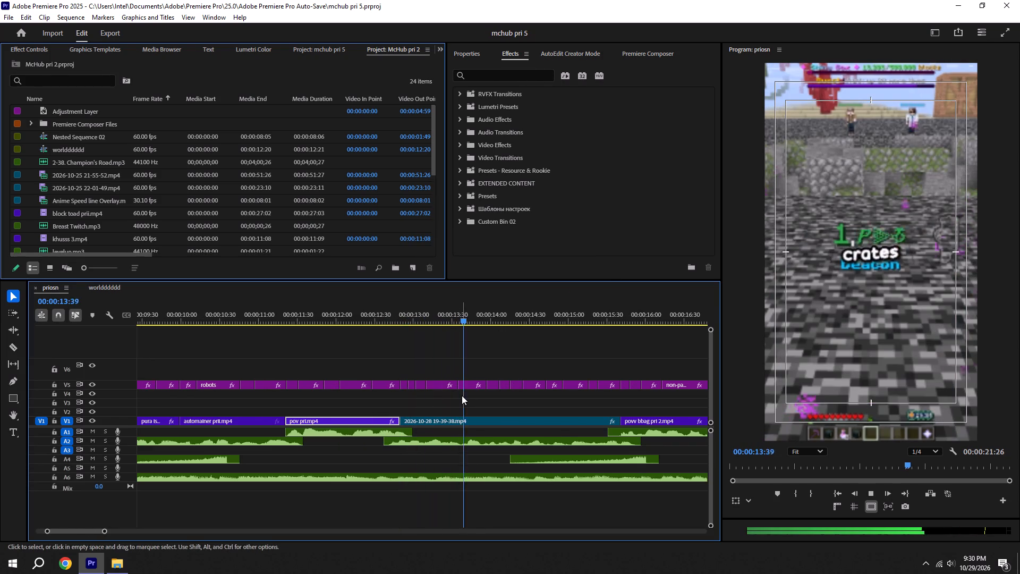
pyautogui.keyDown('alt'); pyautogui.scroll(-5, 462, 395); pyautogui.keyUp('alt')
pyautogui.hotkey('ctrl', 's')
pyautogui.keyDown('alt'); pyautogui.scroll(-4, 454, 408); pyautogui.keyUp('alt')
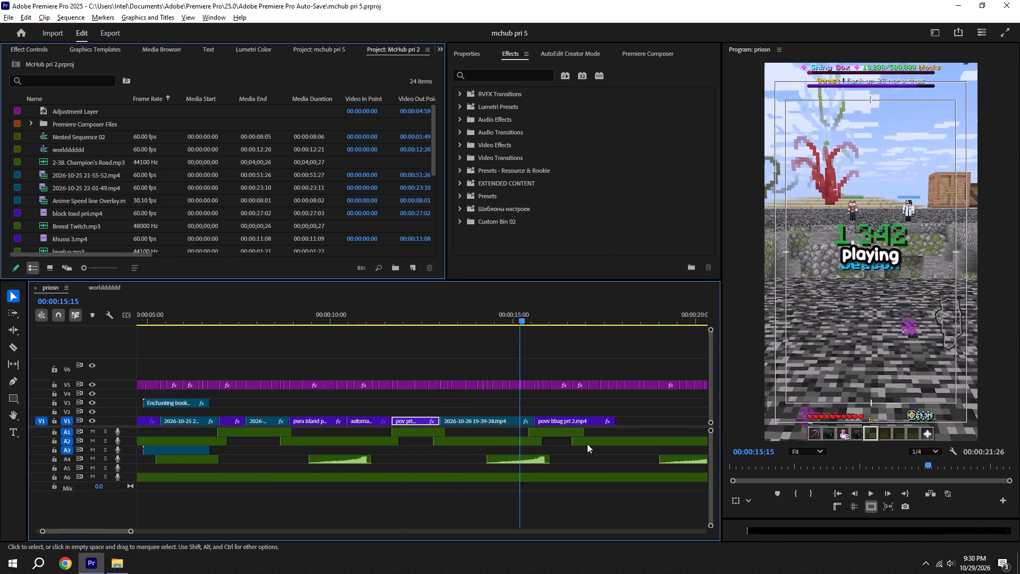
pyautogui.keyDown('alt'); pyautogui.scroll(-2, 587, 444); pyautogui.keyUp('alt')
pyautogui.click(834, 493)
pyautogui.keyDown('alt'); pyautogui.scroll(-6, 585, 457); pyautogui.keyUp('alt')
pyautogui.click(533, 417)
pyautogui.press('space')
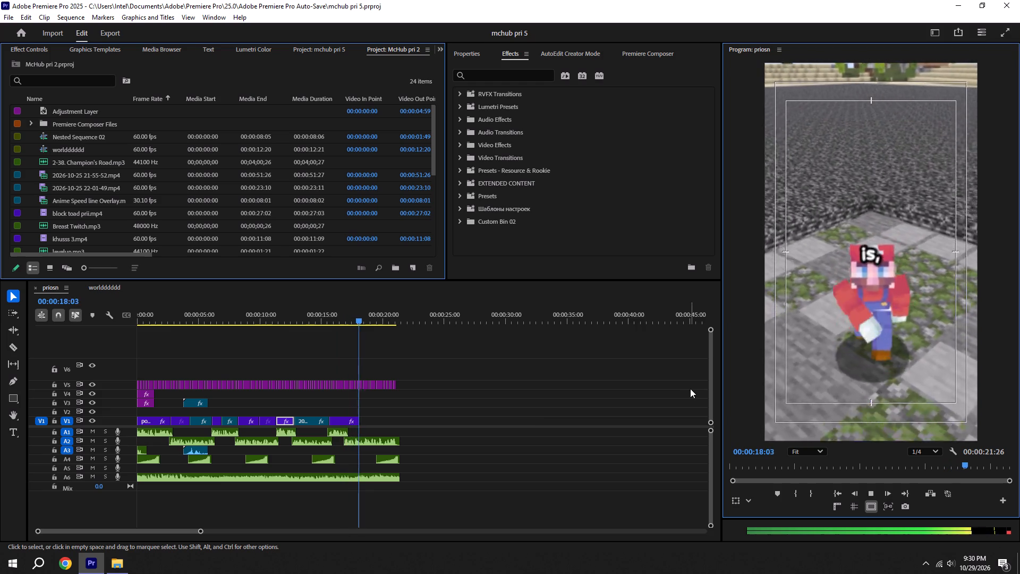
pyautogui.press('space')
# Duplicate the opening povv bbag pri 2.mp4 clip to fill the final V1 gap, extend it to the end of the audio, and save.
pyautogui.keyDown('alt'); pyautogui.scroll(11, 200, 425); pyautogui.keyUp('alt')
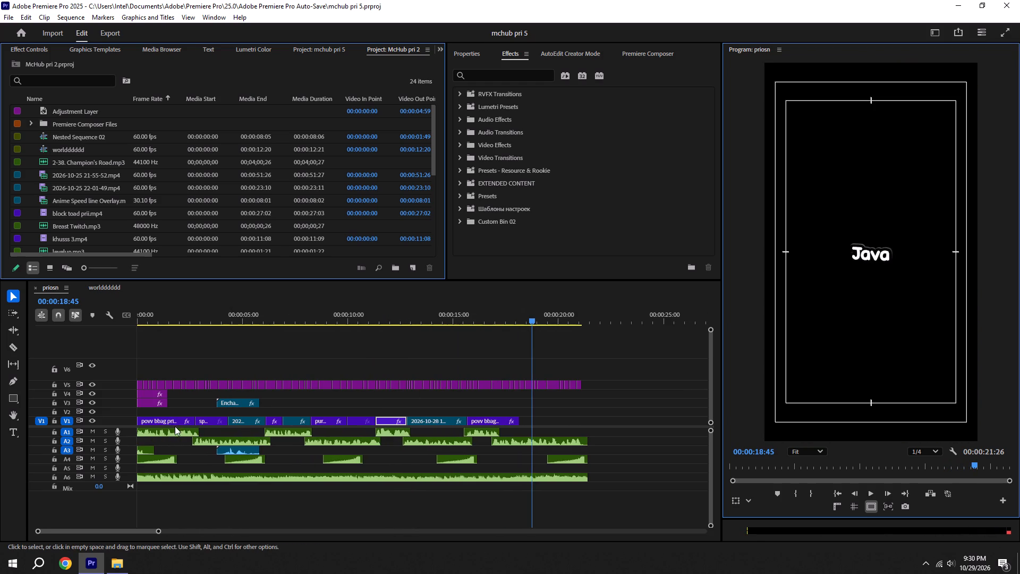
pyautogui.keyDown('alt'); pyautogui.click(163, 416); pyautogui.keyUp('alt')
pyautogui.keyDown('alt'); pyautogui.moveTo(165, 421); pyautogui.dragTo(549, 428); pyautogui.keyUp('alt')
pyautogui.moveTo(582, 425); pyautogui.dragTo(586, 424)
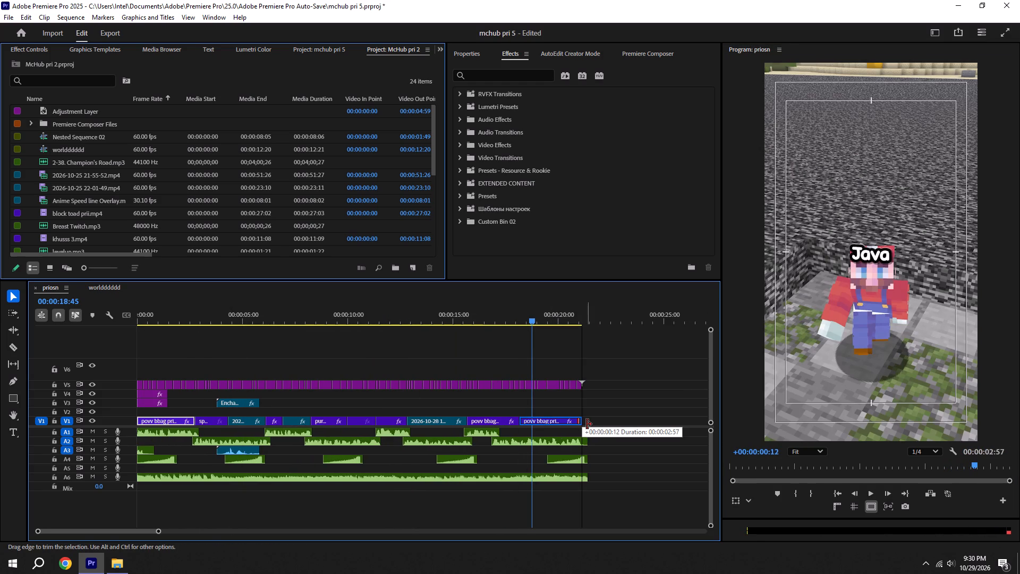
pyautogui.moveTo(586, 424); pyautogui.dragTo(592, 424)
pyautogui.click(602, 426)
pyautogui.hotkey('ctrl', 's')
# Play back the sequence's ending, then its opening through the first few clips, to review the edit, and save.
pyautogui.press('space')
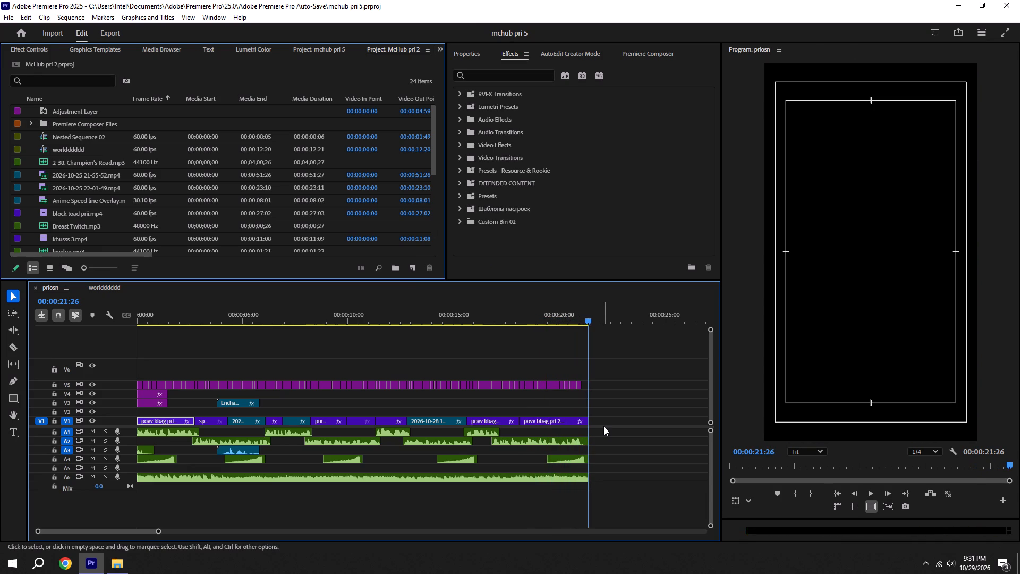
pyautogui.press('space')
pyautogui.scroll(18, 196, 382)
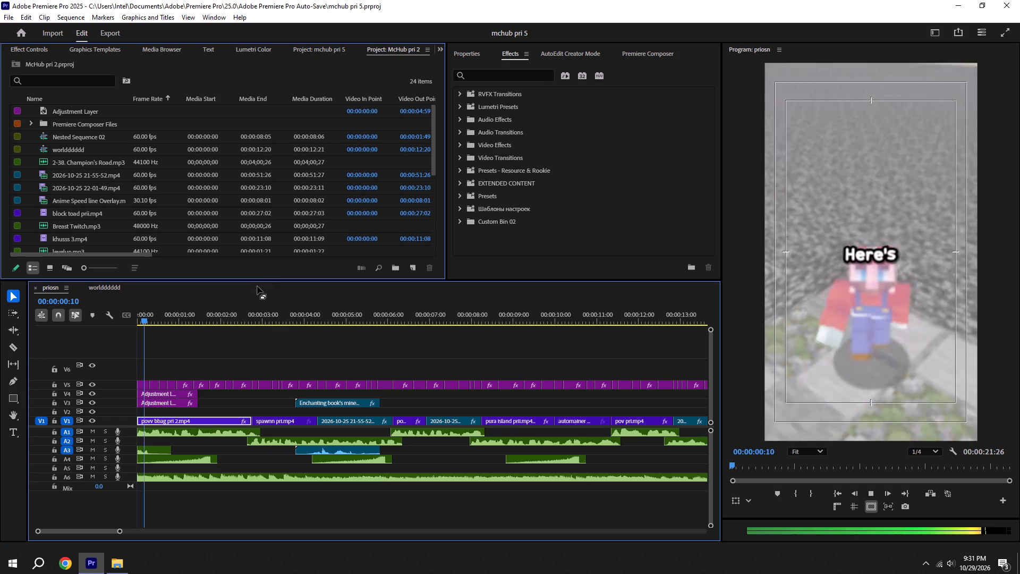
pyautogui.press('space')
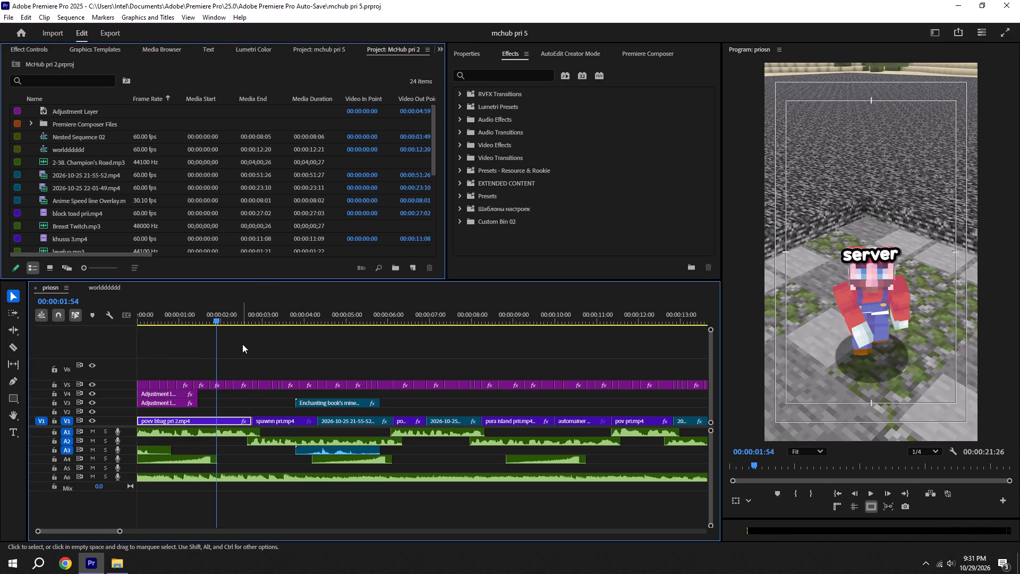
pyautogui.press('space')
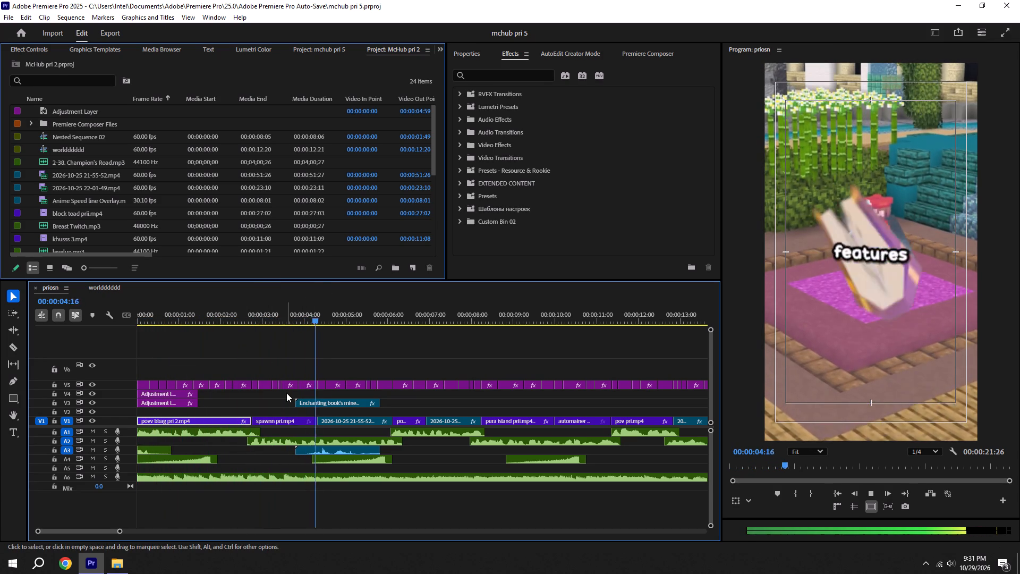
pyautogui.press('space')
pyautogui.hotkey('ctrl', 's')
# Preview islanddd ka khel.mp4, povv shaa pri.mp4 and block toad prii.mp4 from the paid one folder for footage fitting at 00:00:02:38.
pyautogui.keyDown('shift'); pyautogui.click(249, 319); pyautogui.keyUp('shift')
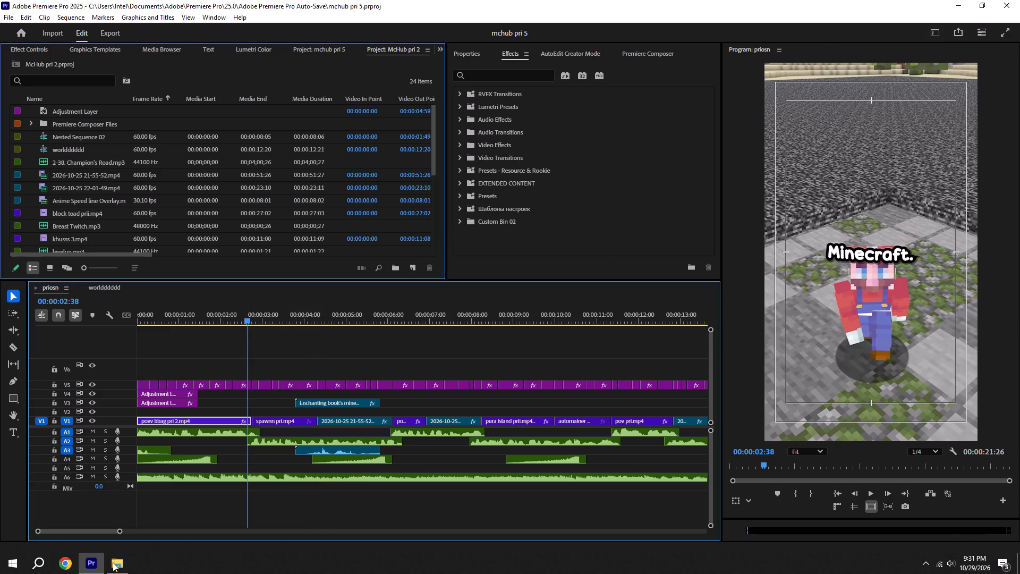
pyautogui.click(115, 564)
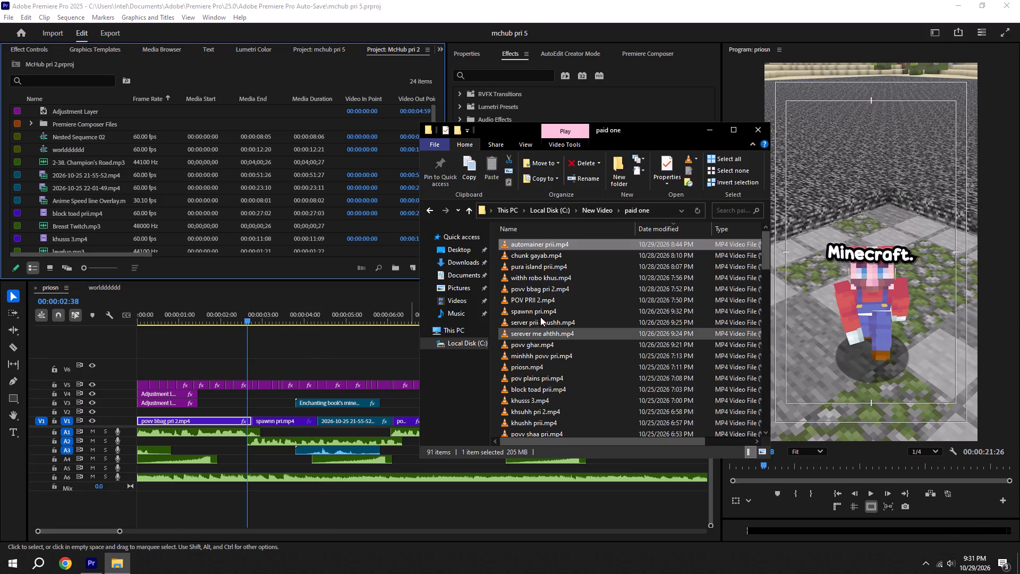
pyautogui.scroll(-3, 548, 315)
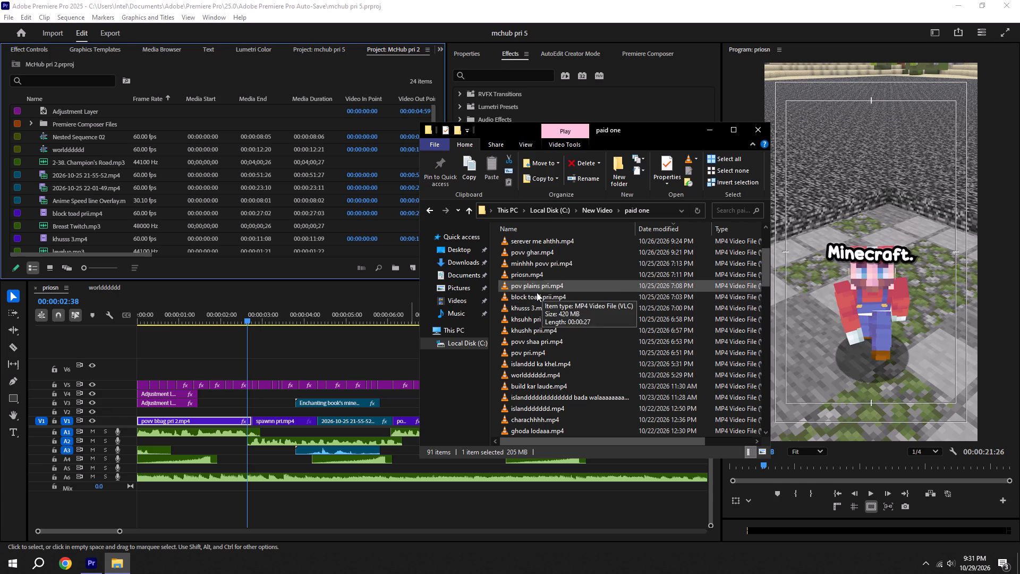
pyautogui.doubleClick(535, 366)
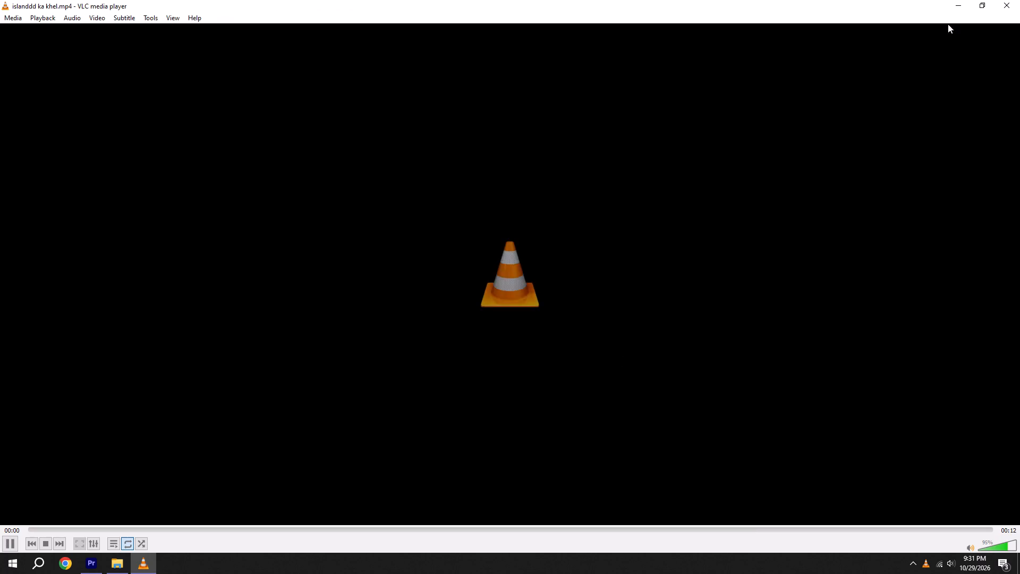
pyautogui.click(1007, 4)
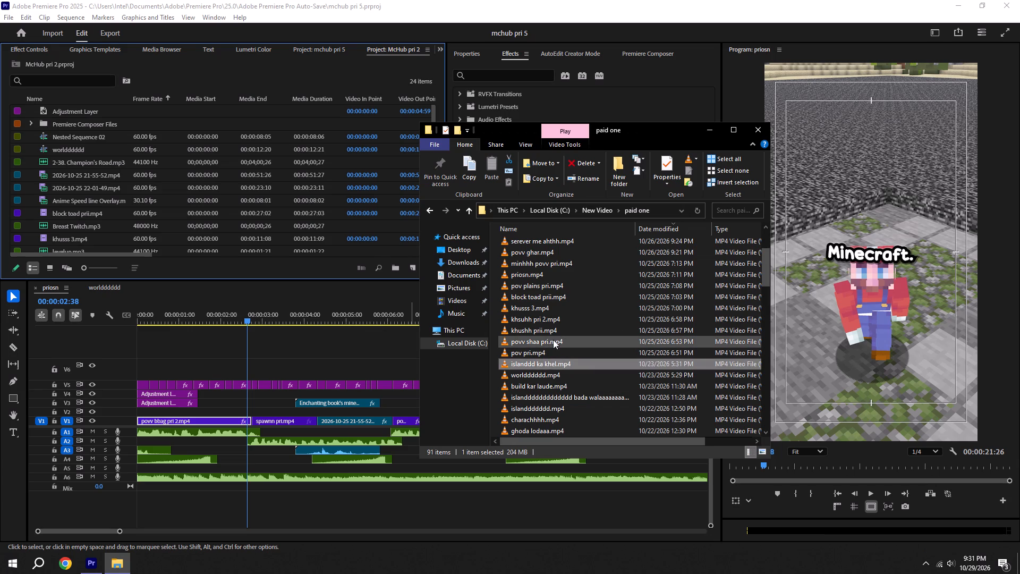
pyautogui.doubleClick(553, 340)
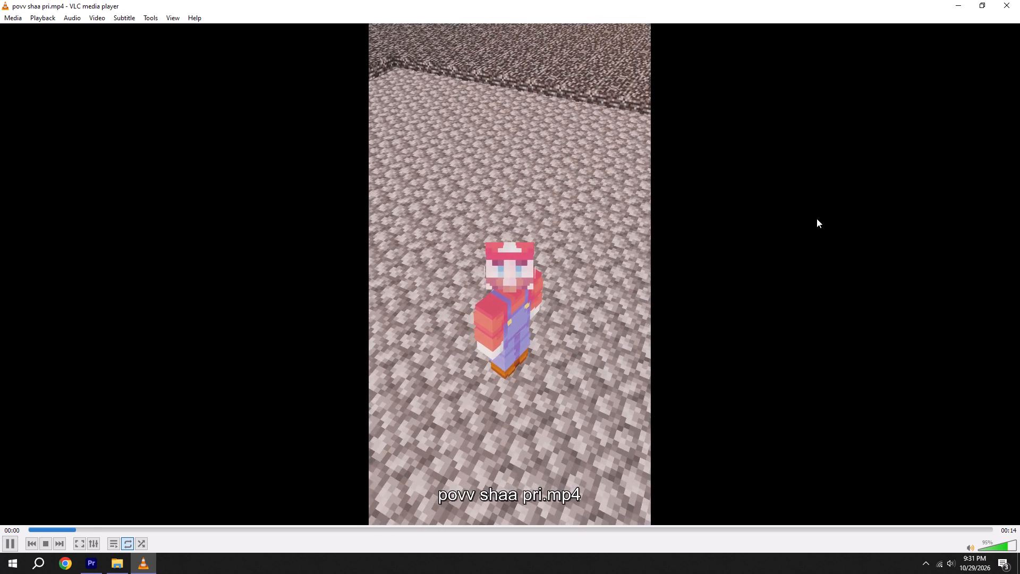
pyautogui.click(1011, 2)
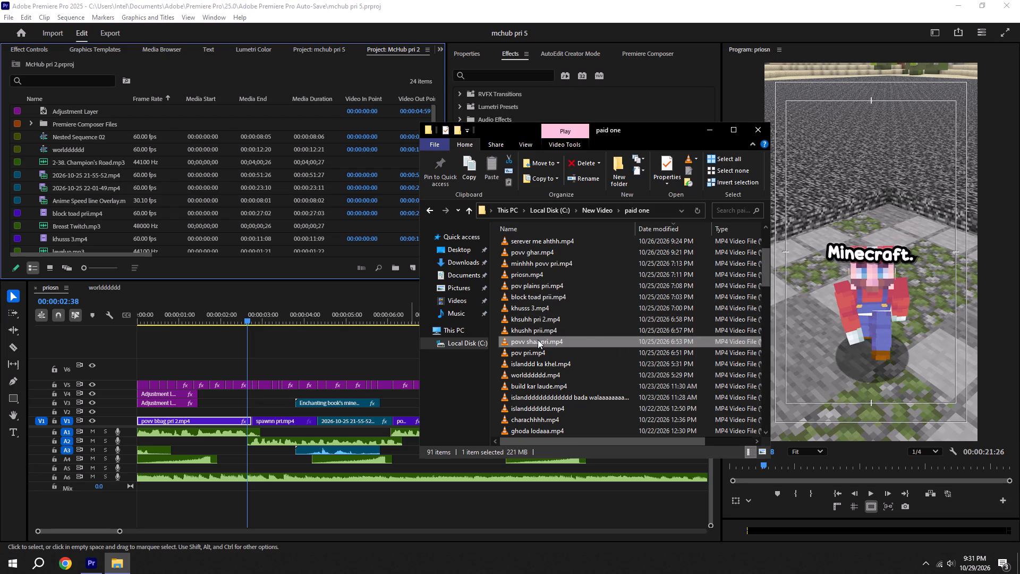
pyautogui.doubleClick(541, 301)
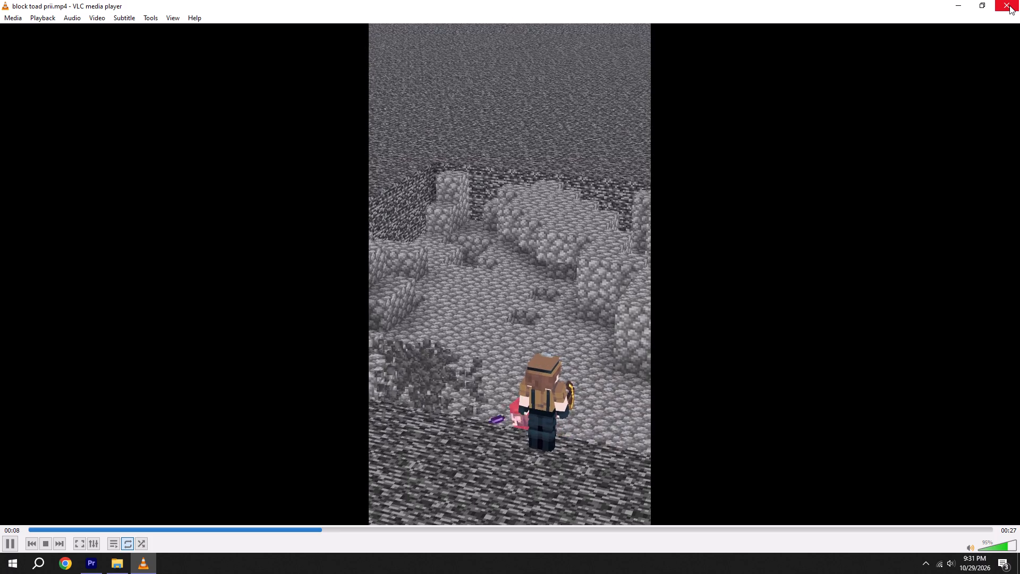
pyautogui.click(1009, 5)
# Add block toad prii.mp4 from the paid one folder to the priosn sequence on V7, above the opening clips.
pyautogui.moveTo(643, 136); pyautogui.dragTo(657, 110)
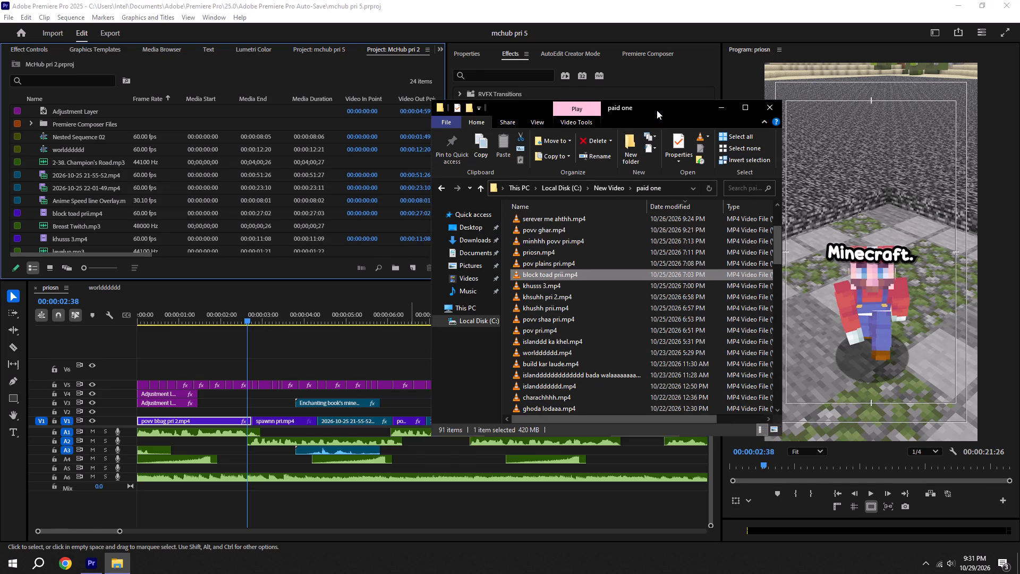
pyautogui.moveTo(657, 110); pyautogui.dragTo(711, 35)
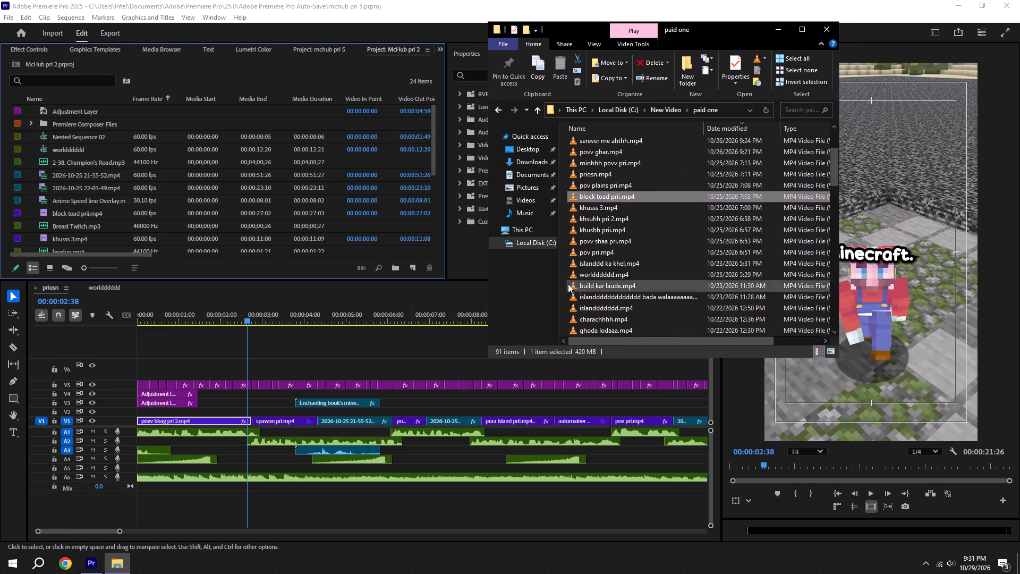
pyautogui.moveTo(618, 198); pyautogui.dragTo(234, 413)
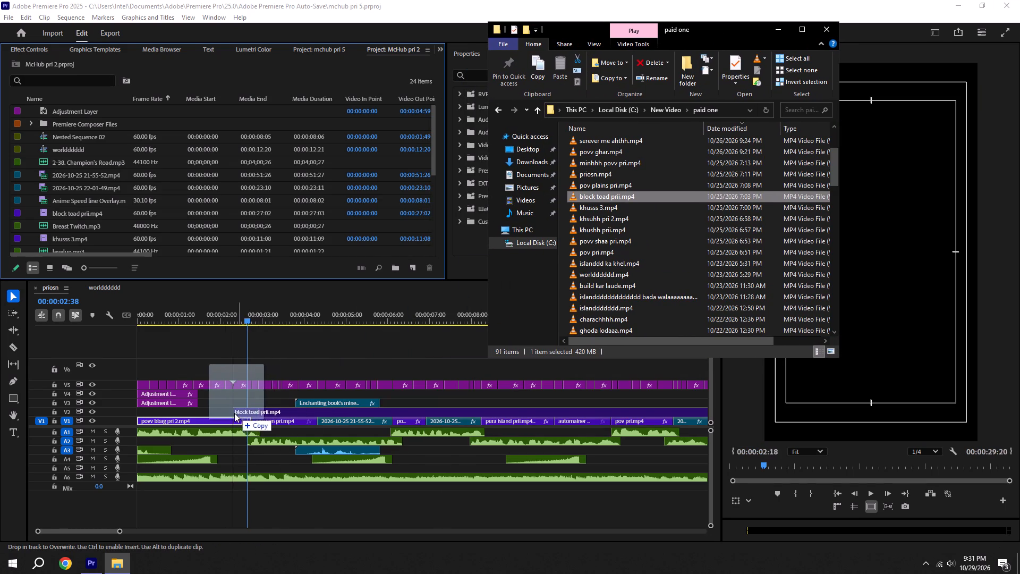
pyautogui.moveTo(234, 413); pyautogui.dragTo(198, 357)
pyautogui.click(214, 359)
# Trim both ends of block toad prii.mp4 on V7 so it runs from about 00:00:02:18 to 00:00:04:10, and save.
pyautogui.moveTo(194, 349); pyautogui.dragTo(207, 349)
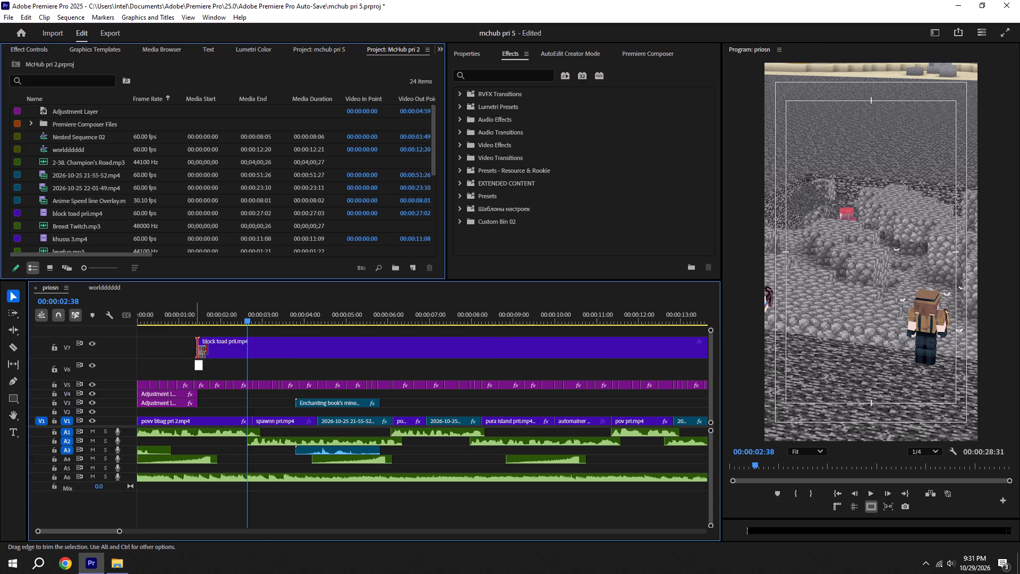
pyautogui.moveTo(207, 349); pyautogui.dragTo(222, 350)
pyautogui.keyDown('alt'); pyautogui.scroll(-6, 420, 369); pyautogui.keyUp('alt')
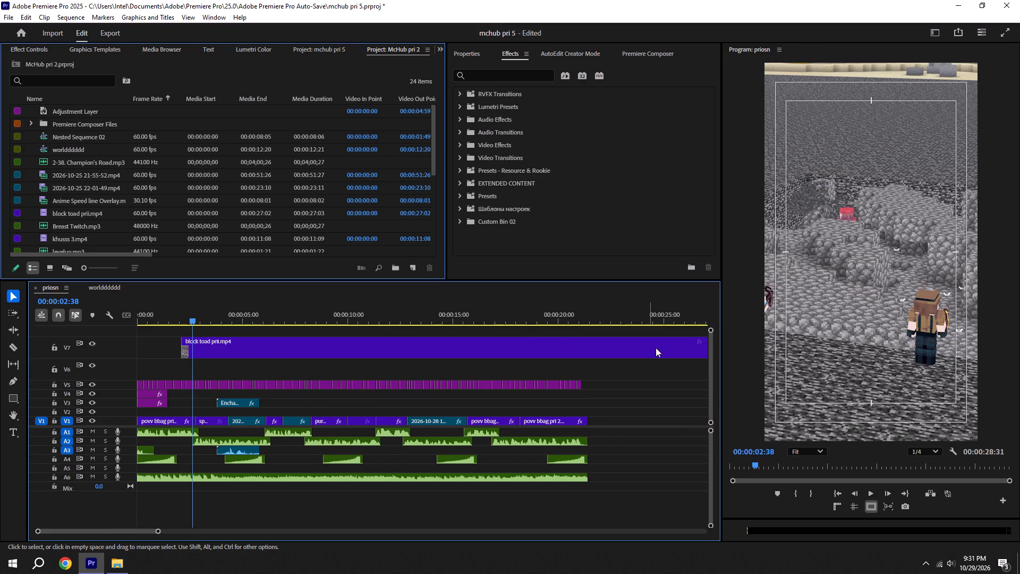
pyautogui.keyDown('alt'); pyautogui.scroll(-6, 540, 390); pyautogui.keyUp('alt')
pyautogui.moveTo(448, 350); pyautogui.dragTo(186, 365)
pyautogui.keyDown('alt'); pyautogui.scroll(20, 169, 360); pyautogui.keyUp('alt')
pyautogui.keyDown('alt'); pyautogui.scroll(9, 169, 360); pyautogui.keyUp('alt')
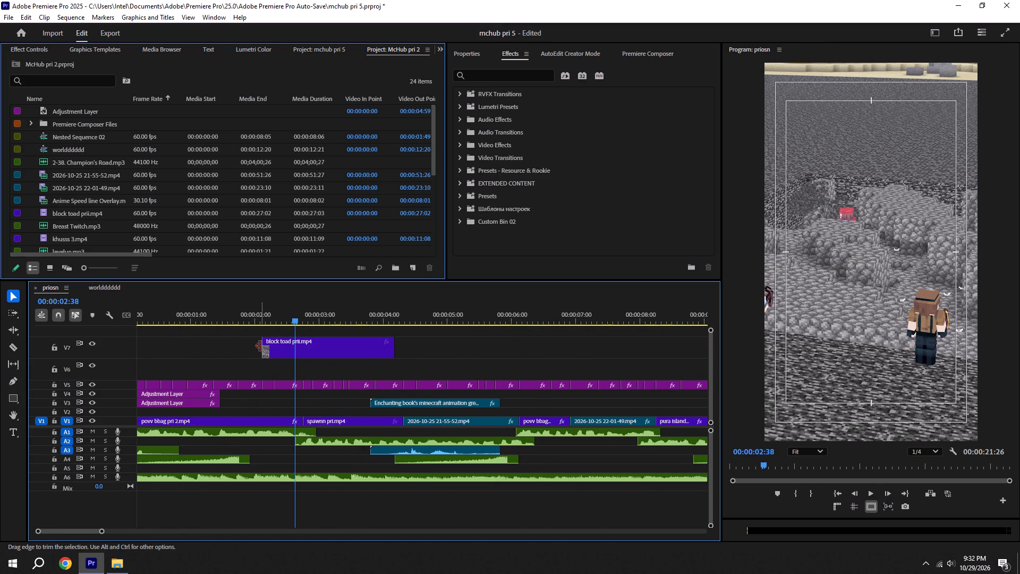
pyautogui.moveTo(262, 346); pyautogui.dragTo(276, 347)
pyautogui.hotkey('ctrl', 's')
# Move block toad prii.mp4 from V7 to V2 directly above spawn pri.mp4, and trim its end to match that clip's length.
pyautogui.keyDown('alt'); pyautogui.scroll(15, 295, 368); pyautogui.keyUp('alt')
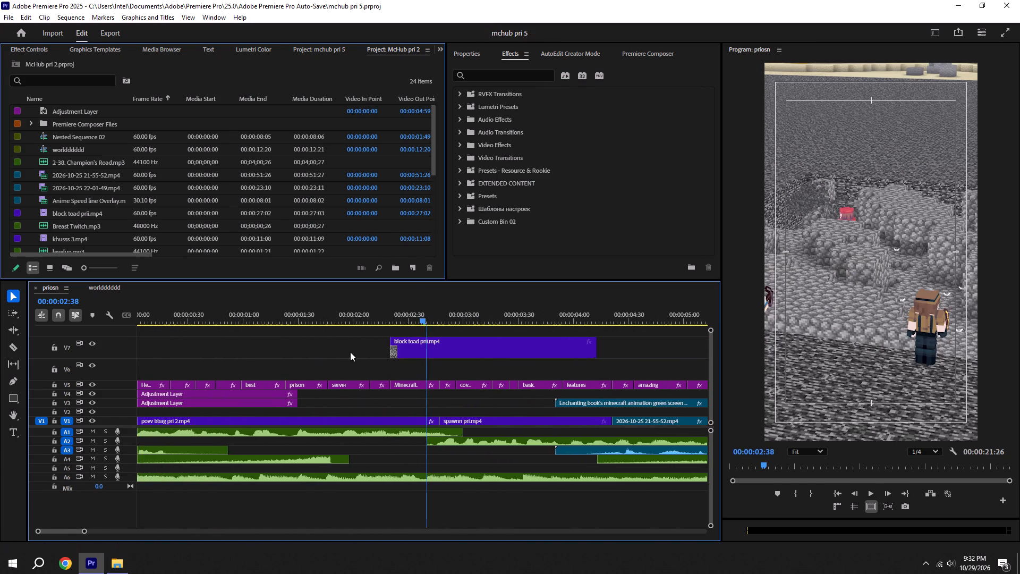
pyautogui.moveTo(429, 348); pyautogui.dragTo(358, 408)
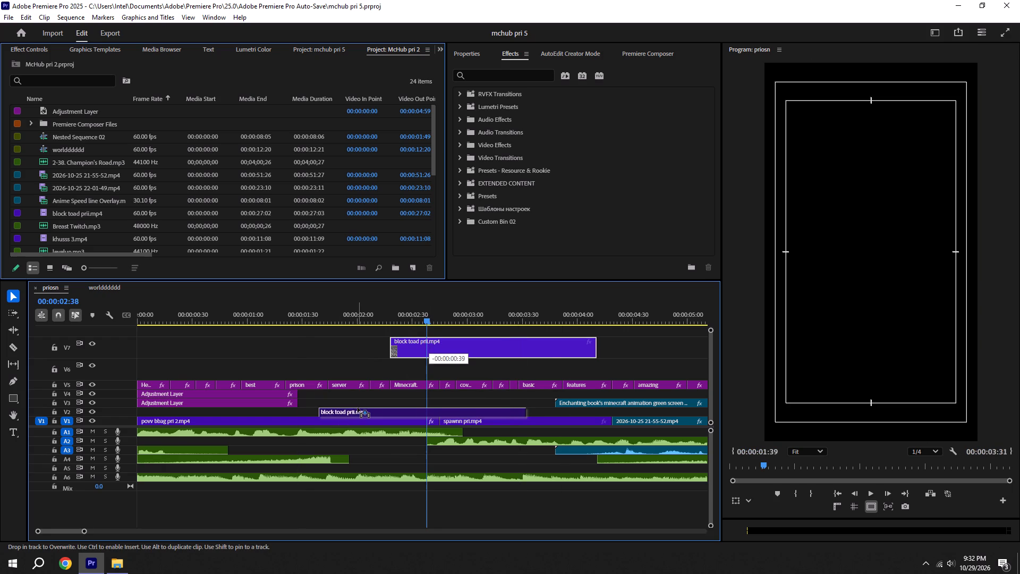
pyautogui.moveTo(358, 408); pyautogui.dragTo(463, 417)
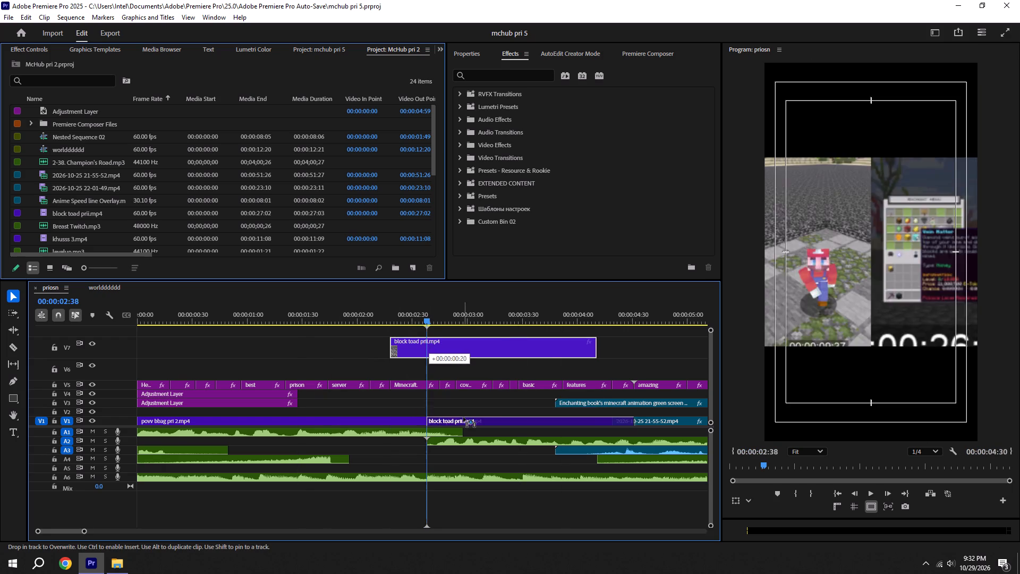
pyautogui.moveTo(463, 417); pyautogui.dragTo(480, 413)
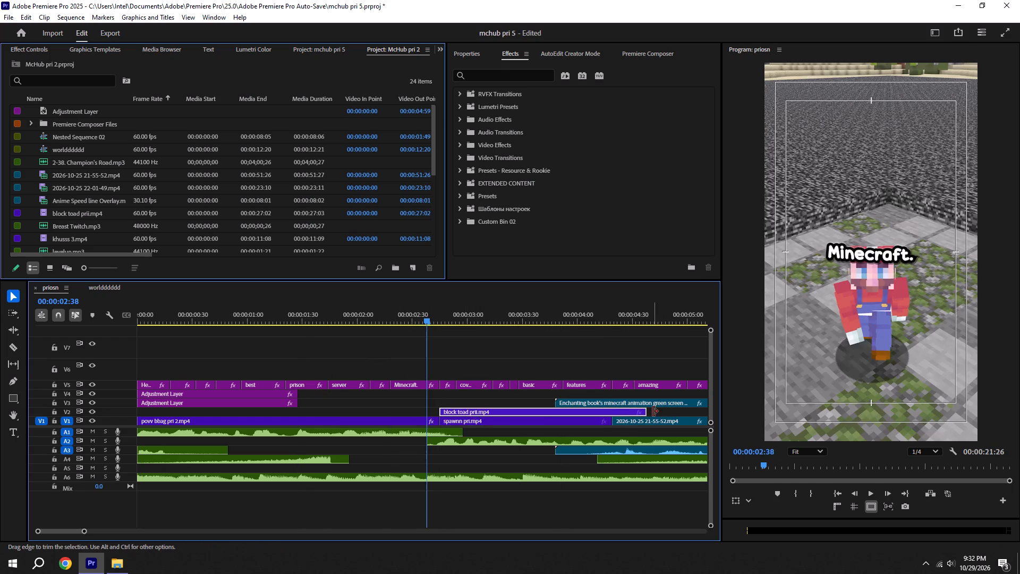
pyautogui.moveTo(652, 411); pyautogui.dragTo(614, 418)
# Delete spawn pri.mp4 from V1, put block toad prii.mp4 in its place, and save.
pyautogui.click(565, 423)
pyautogui.press('BackSpace')
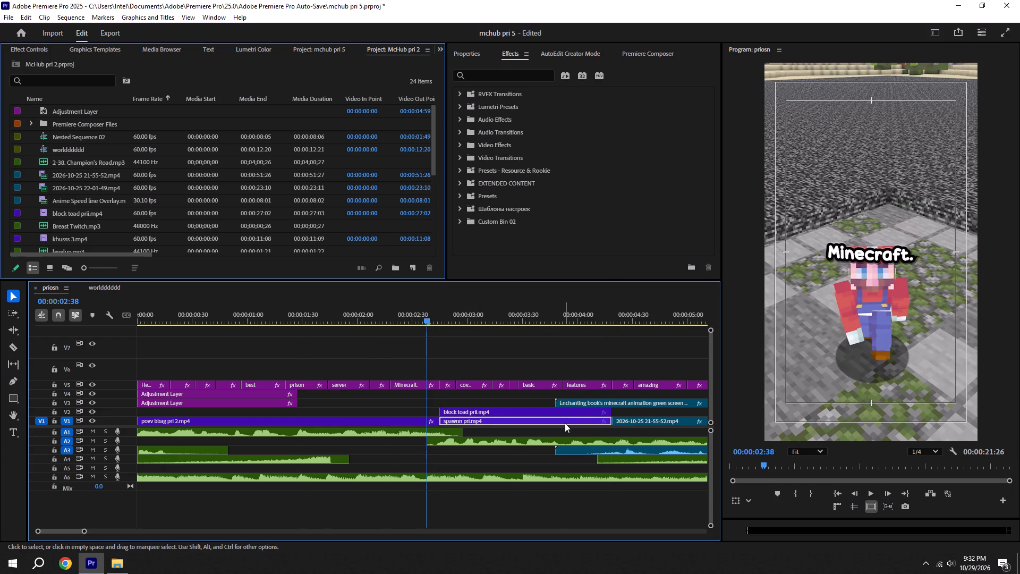
pyautogui.hotkey('ctrl', 's')
pyautogui.moveTo(562, 409); pyautogui.dragTo(558, 430)
pyautogui.hotkey('ctrl', 's')
# Play back the sequence from the replaced clip, then again from the start, to review the opening clips, and save.
pyautogui.keyDown('alt'); pyautogui.scroll(-4, 520, 434); pyautogui.keyUp('alt')
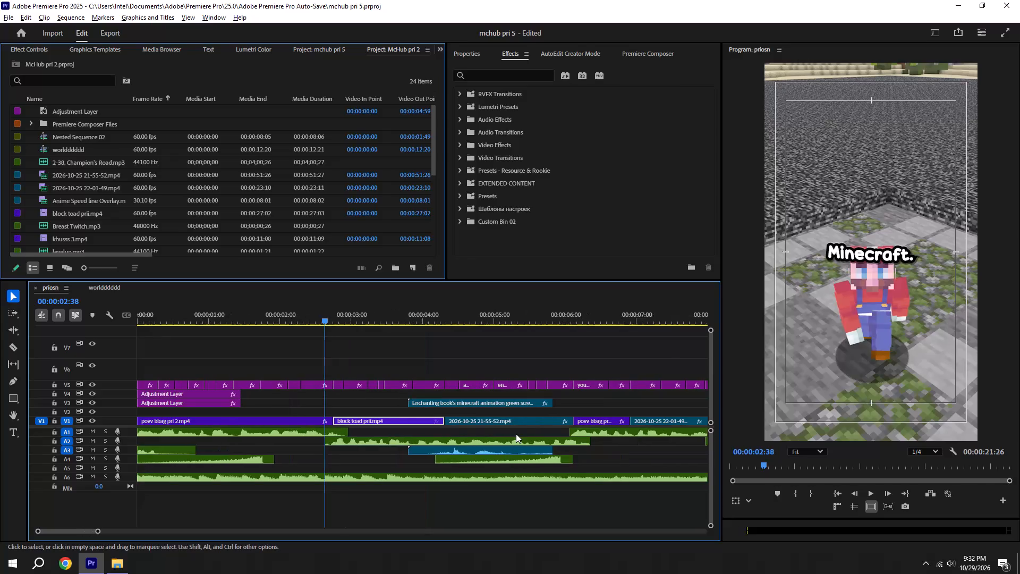
pyautogui.press('space')
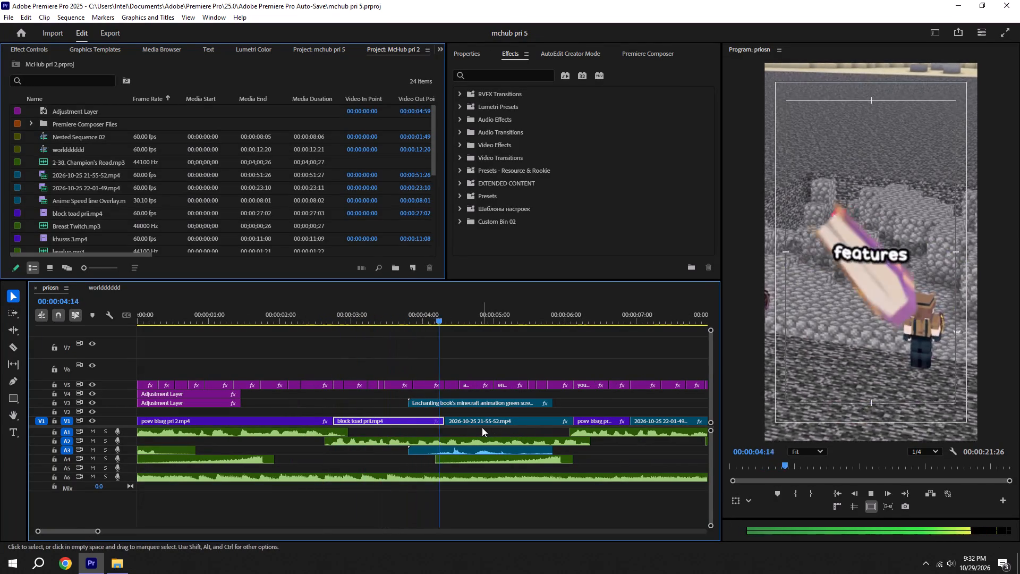
pyautogui.keyDown('alt'); pyautogui.scroll(-9, 482, 427); pyautogui.keyUp('alt')
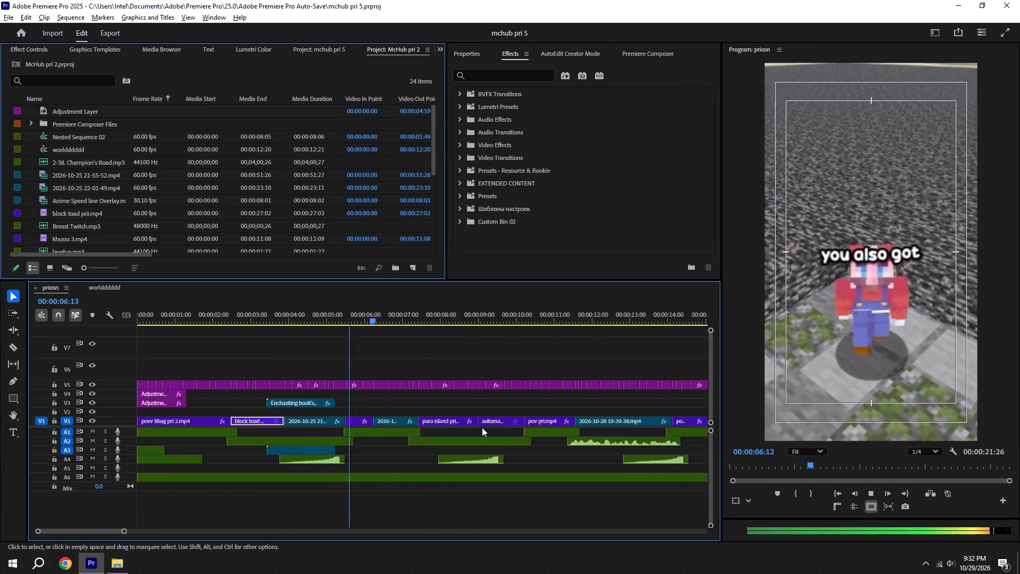
pyautogui.hotkey('ctrl', 's')
pyautogui.keyDown('alt'); pyautogui.scroll(-6, 518, 443); pyautogui.keyUp('alt')
pyautogui.hotkey('ctrl', 's')
pyautogui.click(840, 491)
pyautogui.press('space')
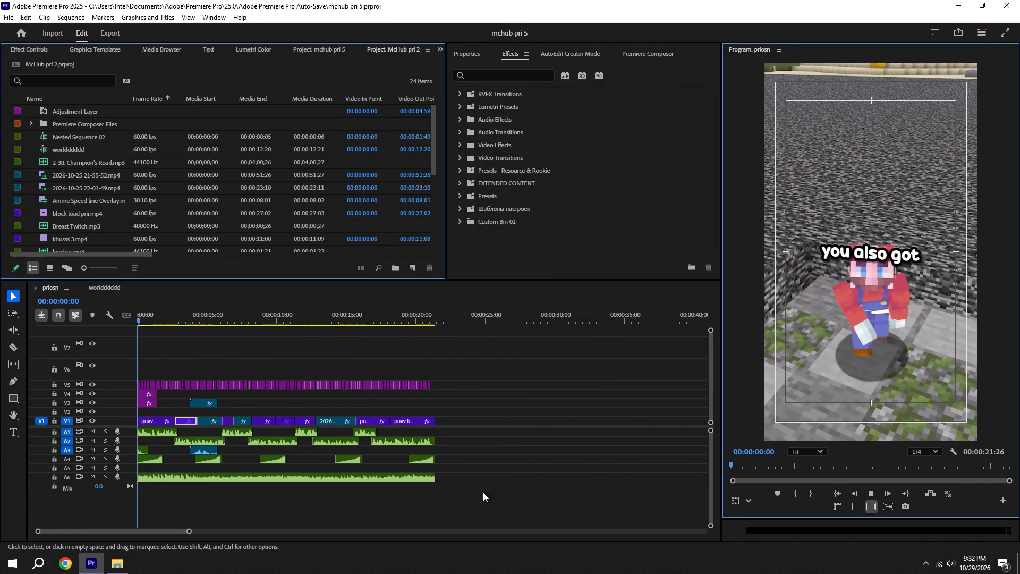
pyautogui.keyDown('alt'); pyautogui.scroll(18, 452, 492); pyautogui.keyUp('alt')
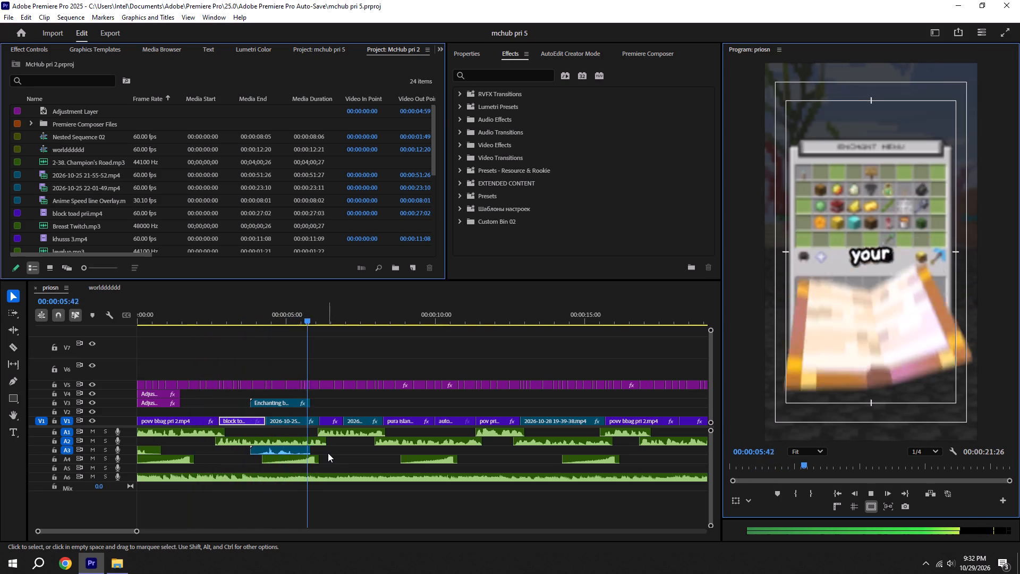
pyautogui.press('space')
pyautogui.click(503, 81)
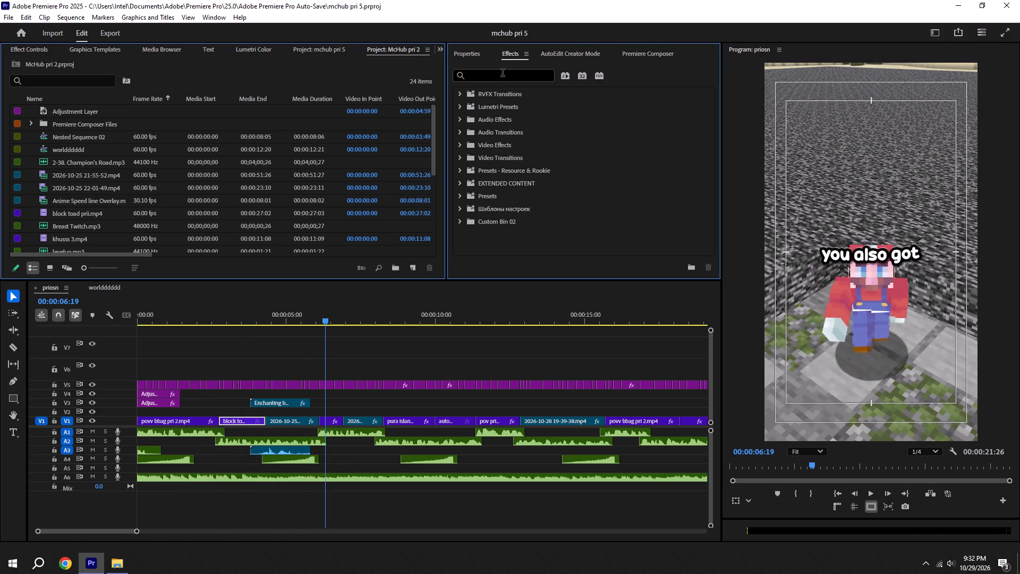
pyautogui.click(503, 74)
pyautogui.write('zoom')
pyautogui.press('space')
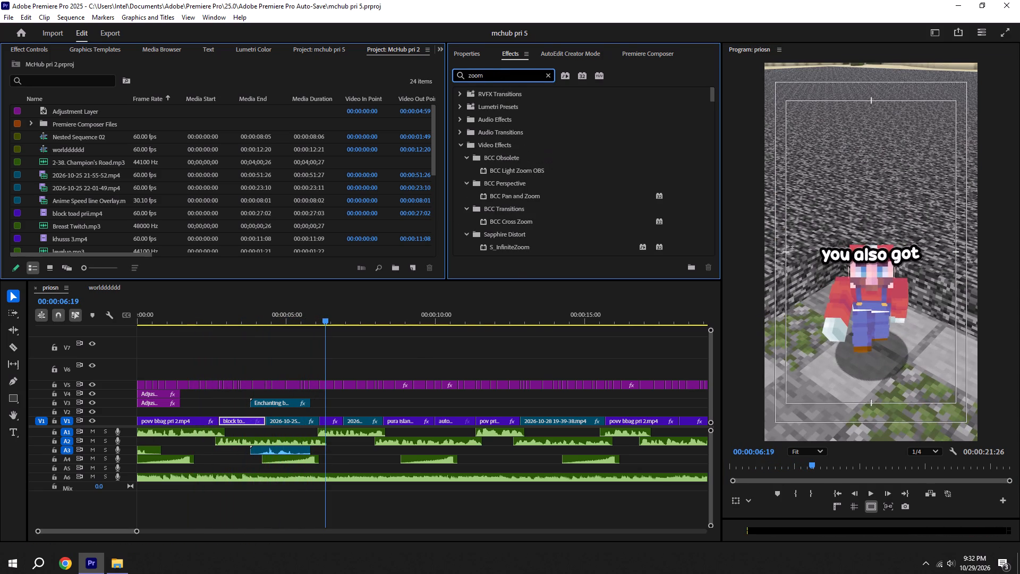
pyautogui.scroll(-17, 533, 204)
pyautogui.scroll(-6, 534, 205)
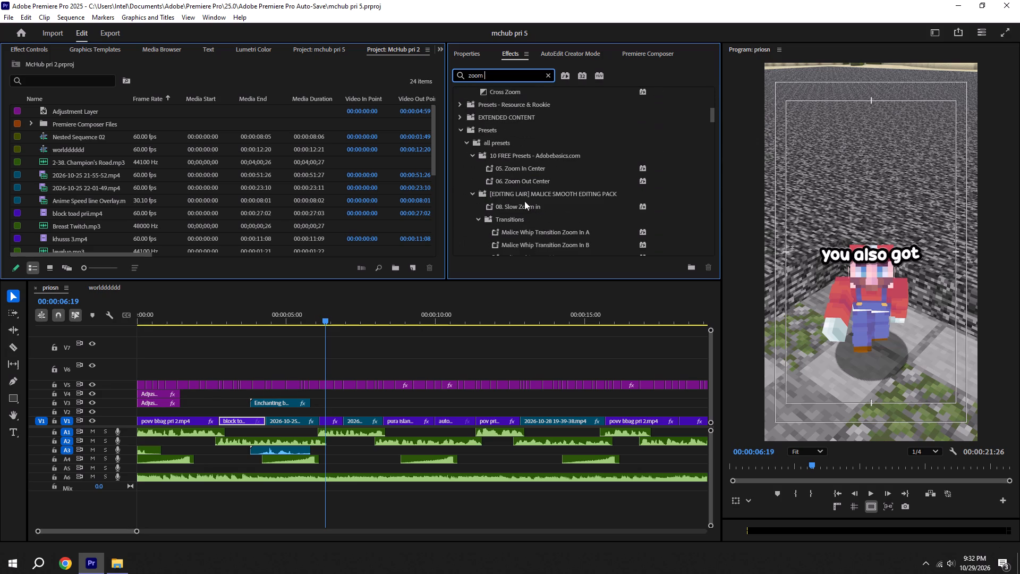
pyautogui.moveTo(515, 167); pyautogui.dragTo(192, 420)
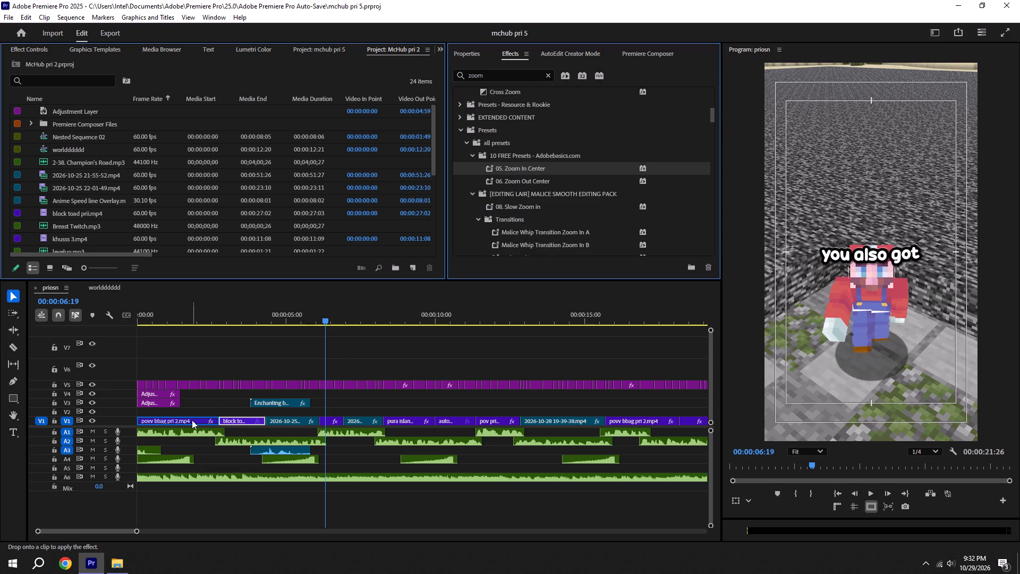
pyautogui.moveTo(521, 171); pyautogui.dragTo(301, 418)
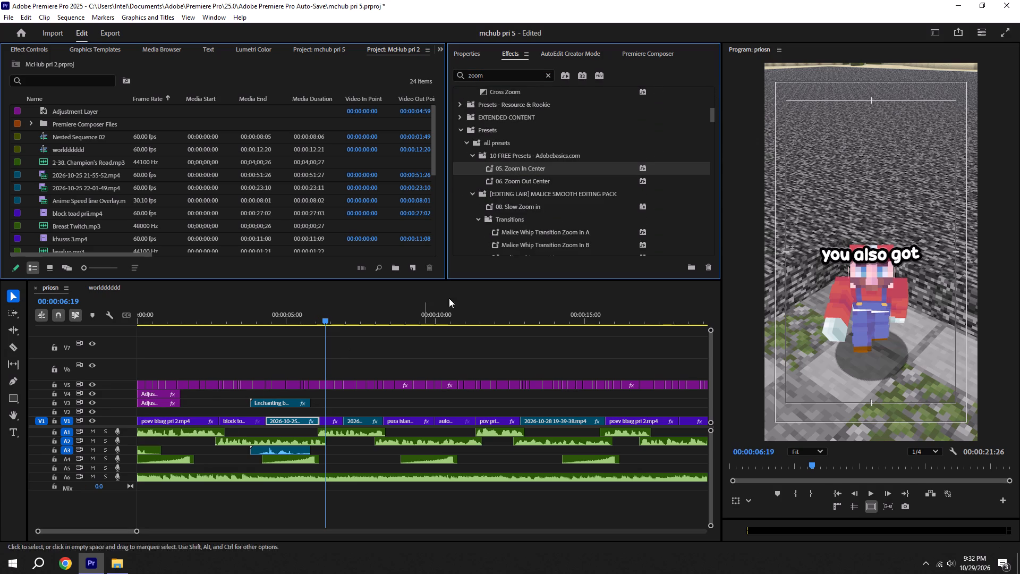
pyautogui.moveTo(522, 180); pyautogui.dragTo(244, 420)
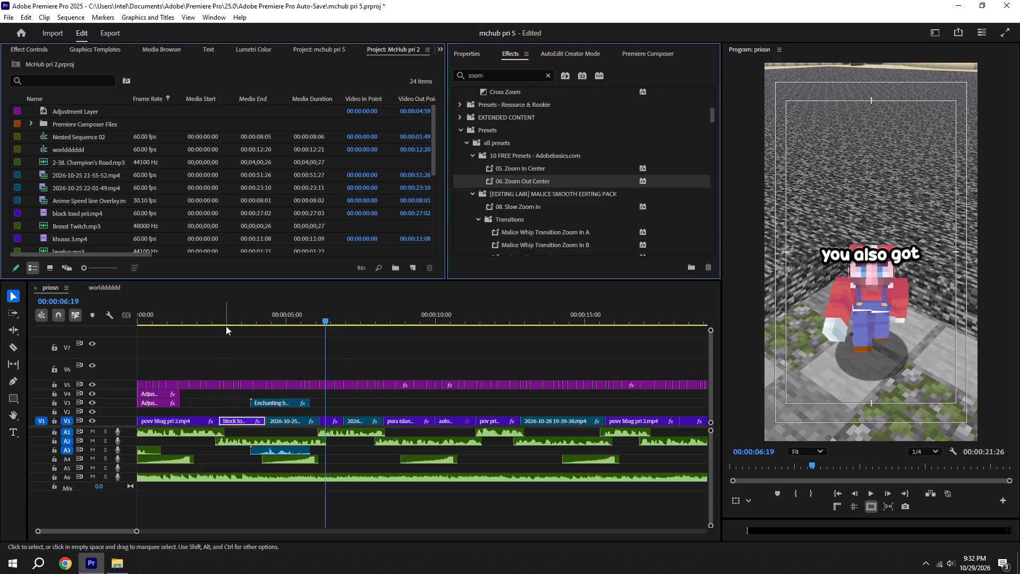
# Play back the sequence from the start through the enchant menu clip to check the zoom effects.
pyautogui.moveTo(225, 320); pyautogui.dragTo(25, 324)
pyautogui.press('space')
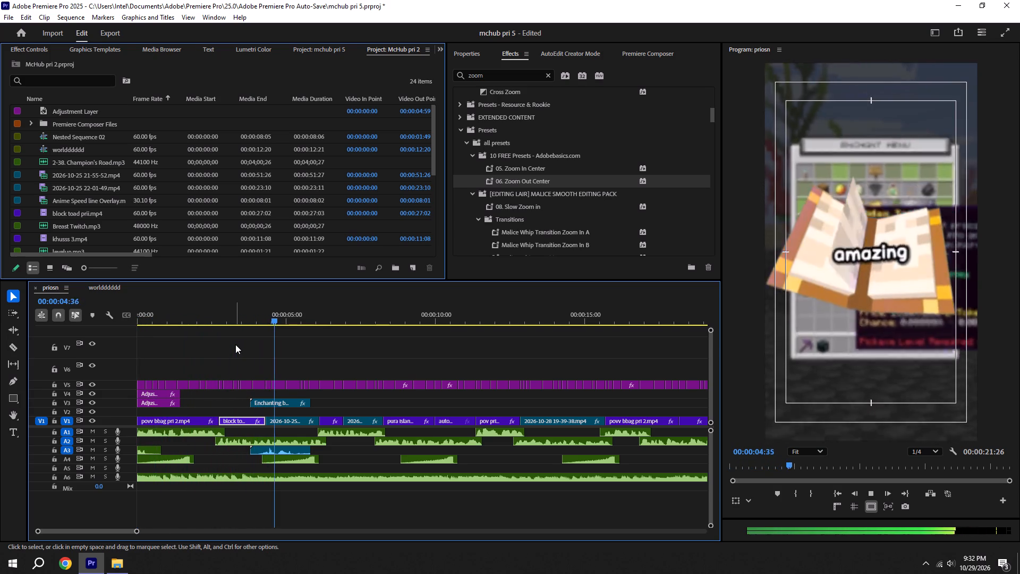
pyautogui.press('space')
pyautogui.click(294, 424)
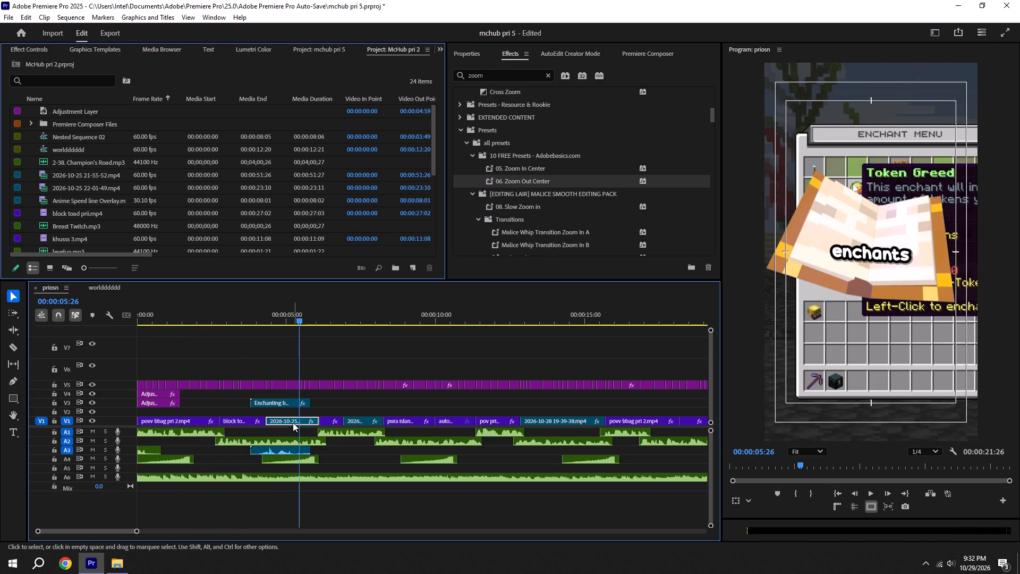
pyautogui.click(474, 49)
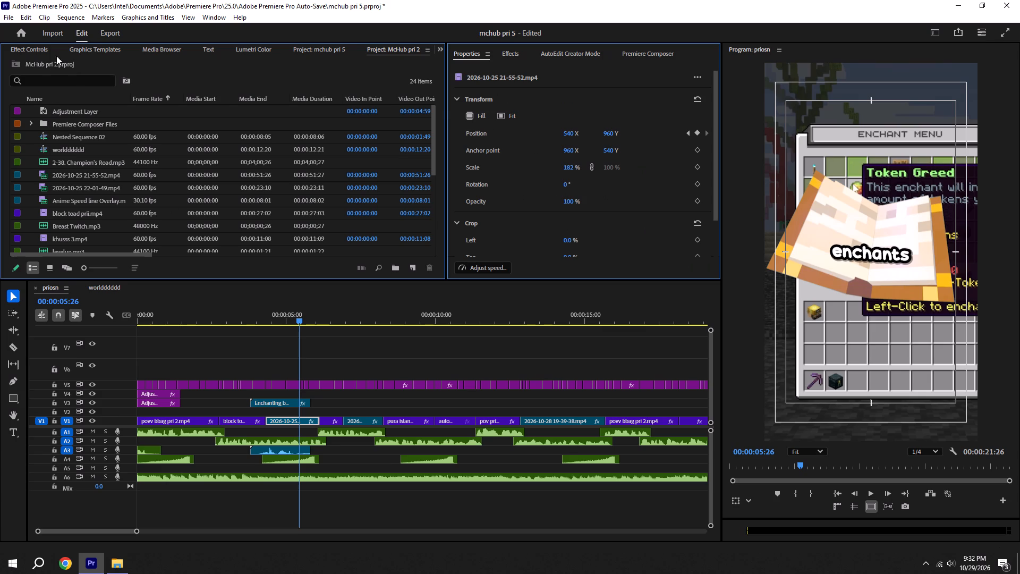
pyautogui.click(36, 52)
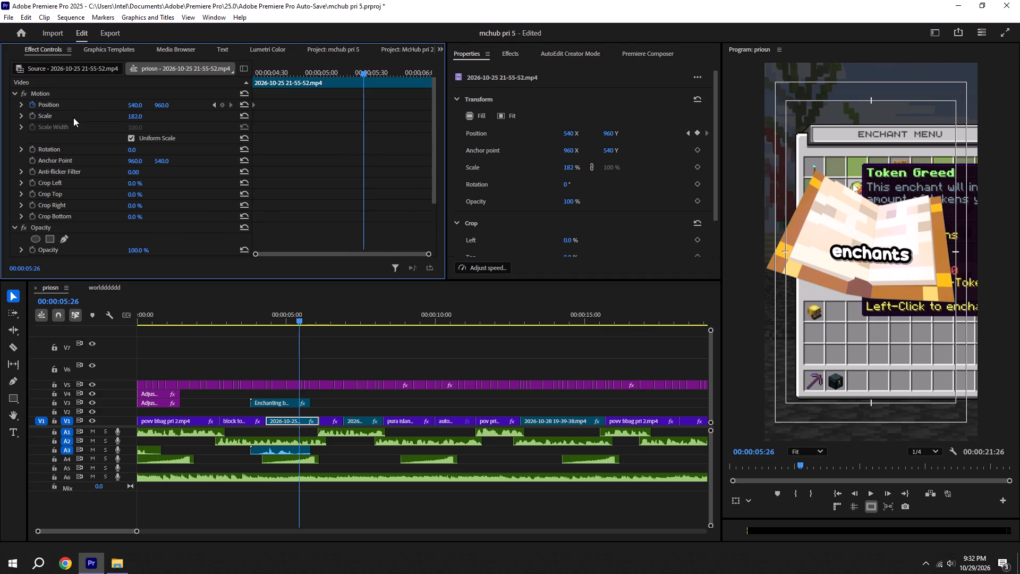
pyautogui.scroll(-7, 46, 113)
pyautogui.click(81, 216)
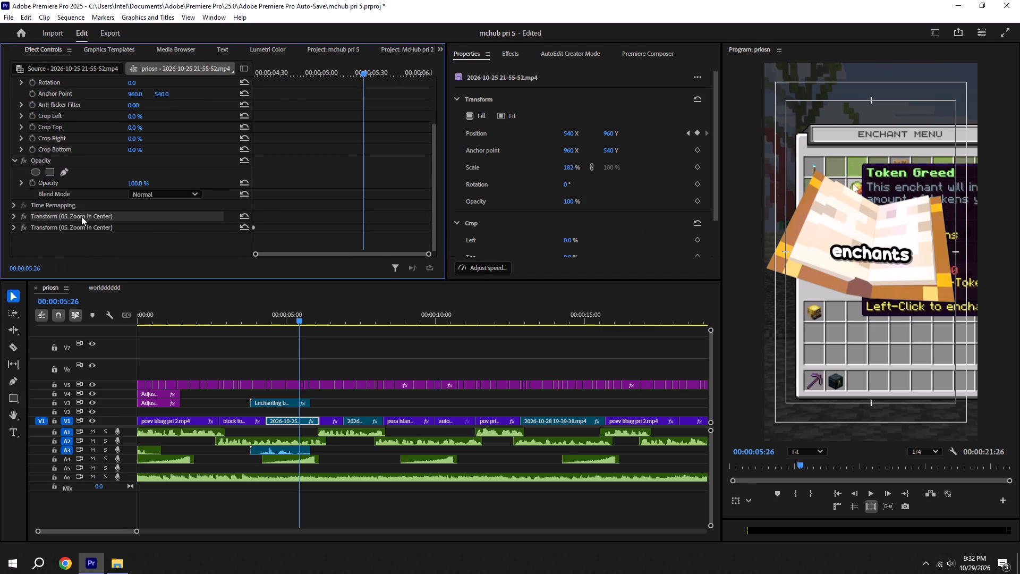
pyautogui.click(75, 227)
pyautogui.press('BackSpace')
pyautogui.hotkey('ctrl', 's')
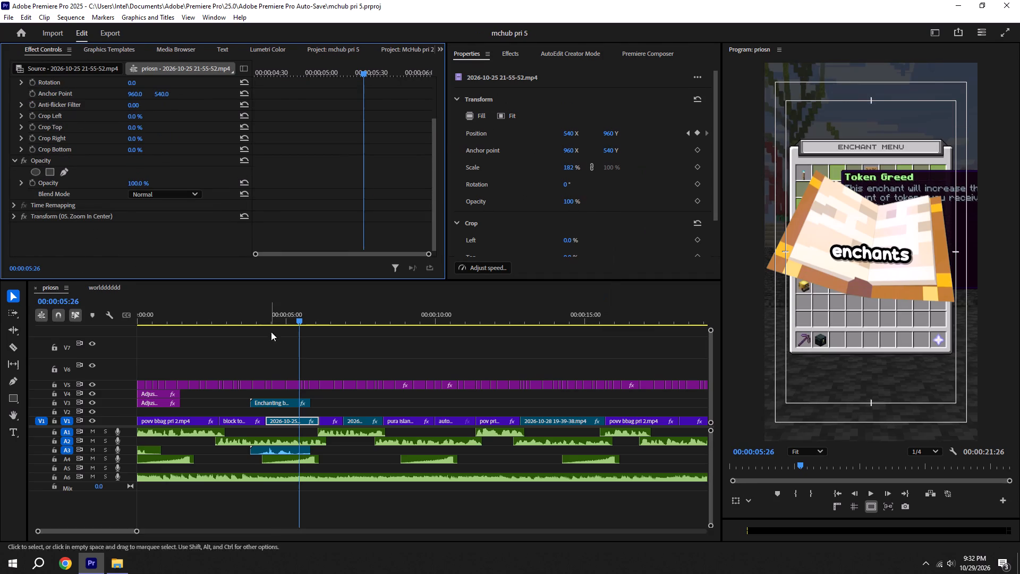
# Play back the enchant menu clip, delete its remaining Transform (05. Zoom In Center) effect, and save.
pyautogui.keyDown('shift'); pyautogui.moveTo(268, 317); pyautogui.dragTo(243, 311); pyautogui.keyUp('shift')
pyautogui.press('space')
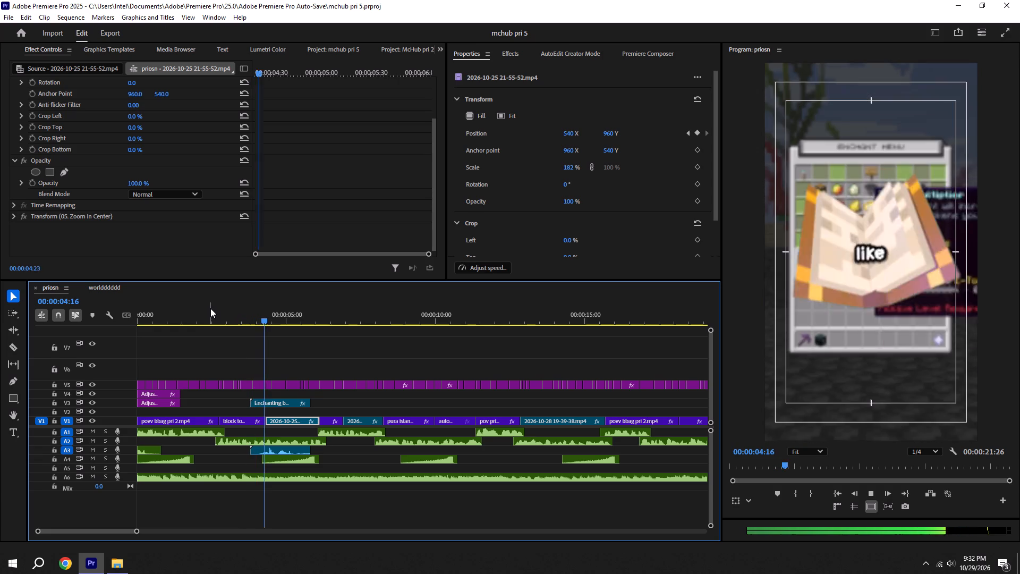
pyautogui.press('space')
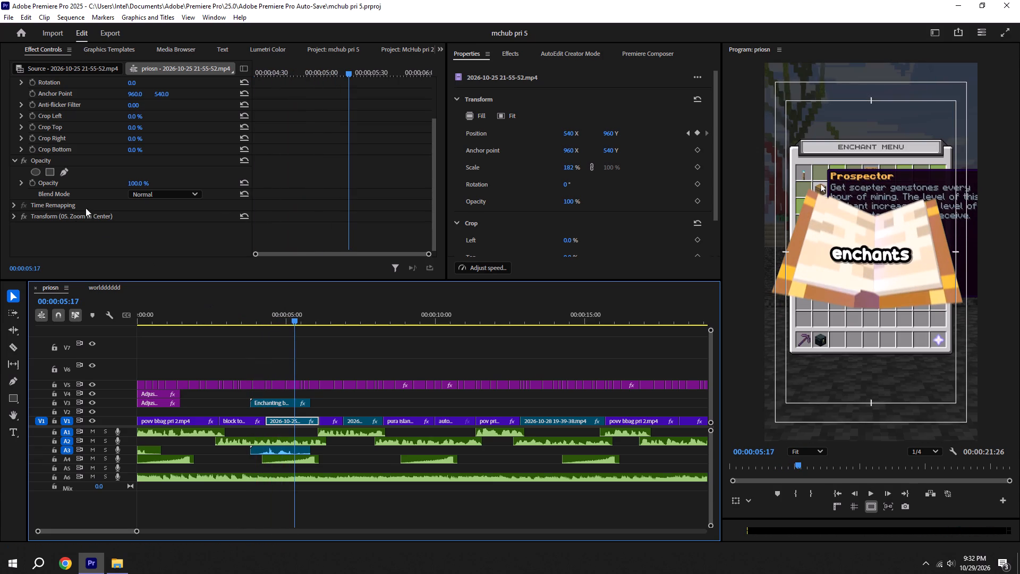
pyautogui.click(86, 218)
pyautogui.press('BackSpace')
pyautogui.hotkey('ctrl', 's')
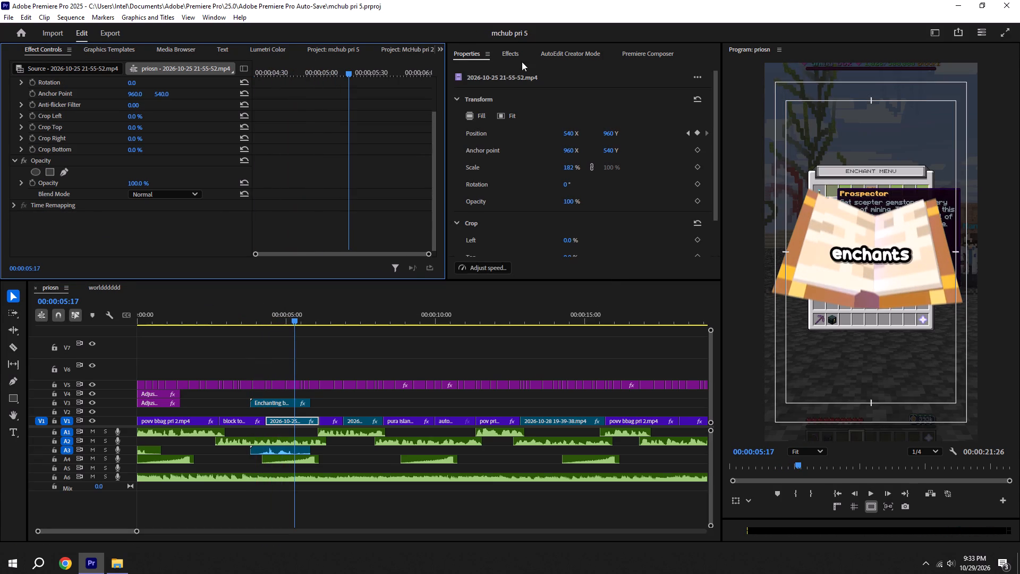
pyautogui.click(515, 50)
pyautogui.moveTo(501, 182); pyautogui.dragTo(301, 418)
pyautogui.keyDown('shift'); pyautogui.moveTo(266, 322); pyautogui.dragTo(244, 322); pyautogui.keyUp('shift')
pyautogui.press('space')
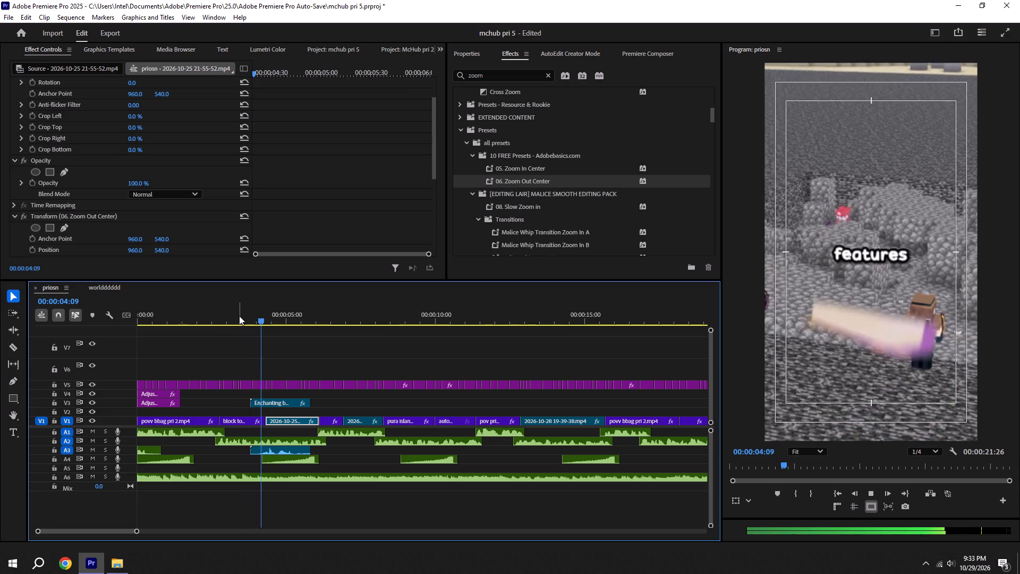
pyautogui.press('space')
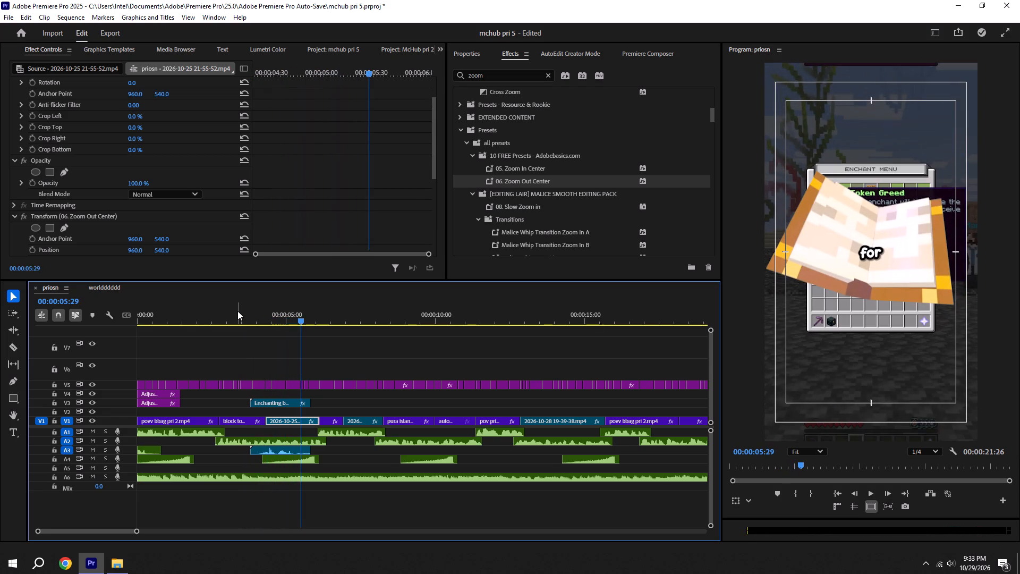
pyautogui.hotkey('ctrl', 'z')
pyautogui.moveTo(505, 167); pyautogui.dragTo(292, 416)
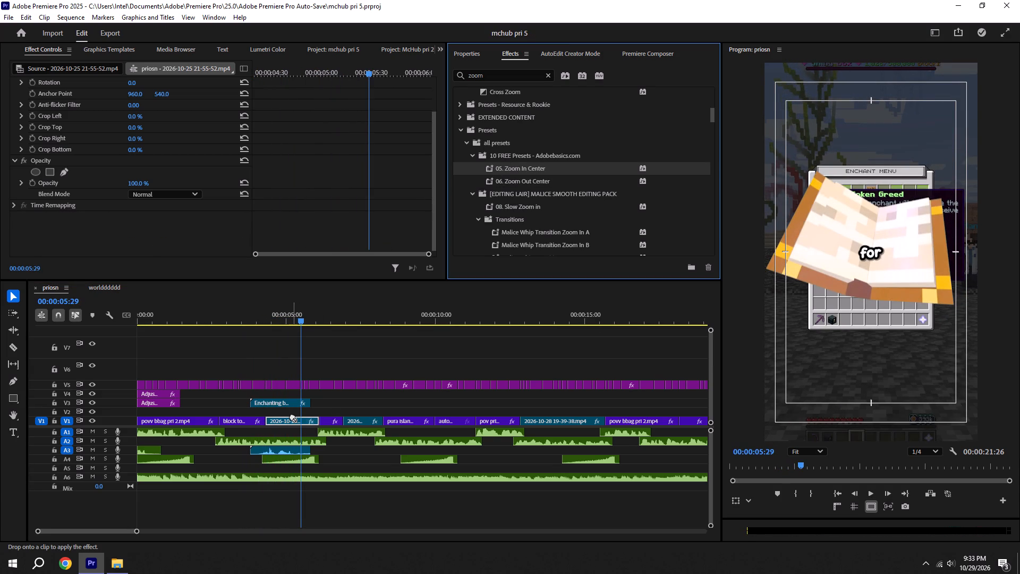
pyautogui.moveTo(292, 416); pyautogui.dragTo(290, 419)
pyautogui.keyDown('shift'); pyautogui.moveTo(265, 310); pyautogui.dragTo(260, 318); pyautogui.keyUp('shift')
pyautogui.press('space')
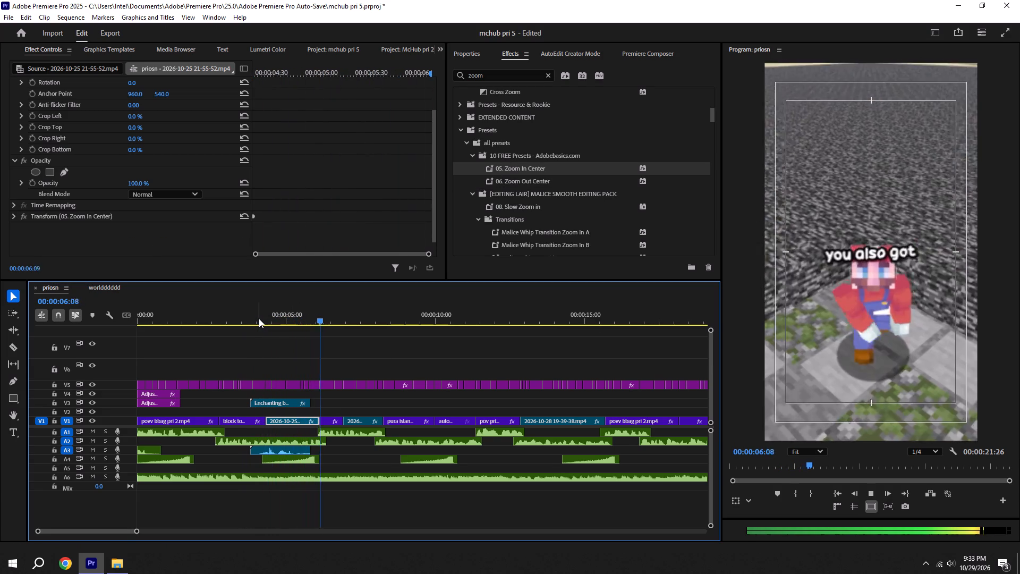
pyautogui.press('space')
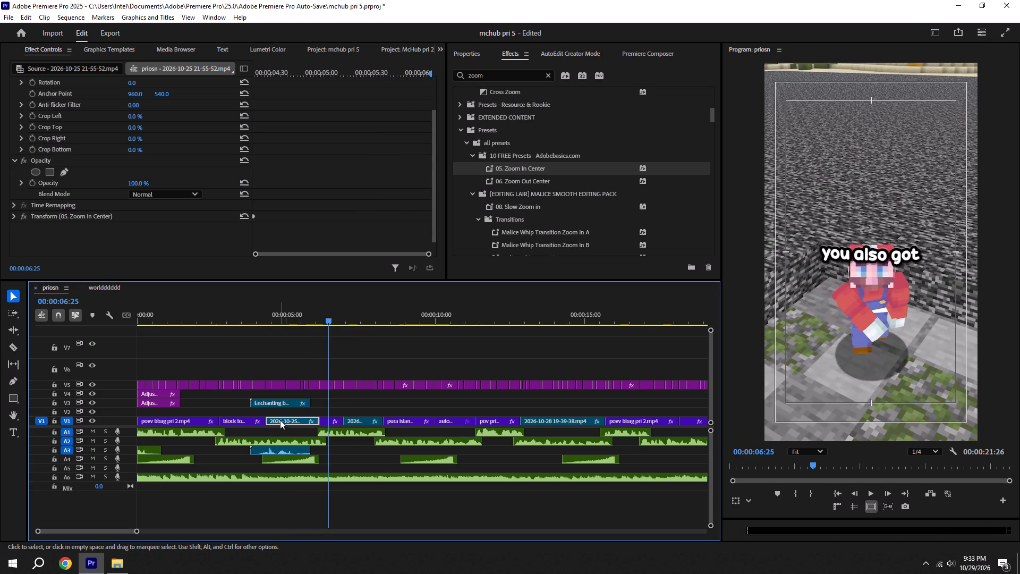
pyautogui.keyDown('alt'); pyautogui.scroll(5, 273, 416); pyautogui.keyUp('alt')
pyautogui.keyDown('shift'); pyautogui.click(227, 317); pyautogui.keyUp('shift')
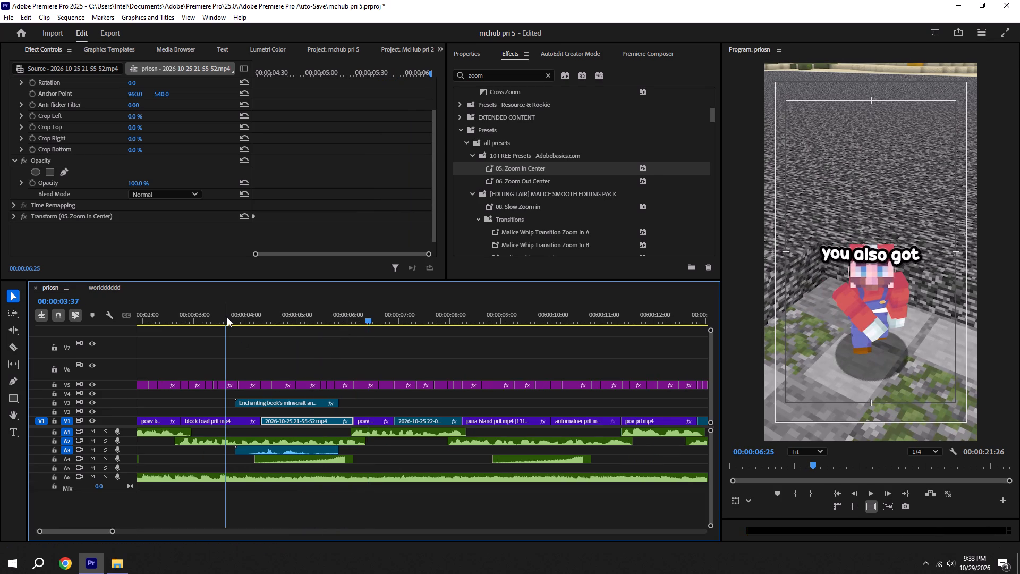
pyautogui.press('space')
pyautogui.press('space')
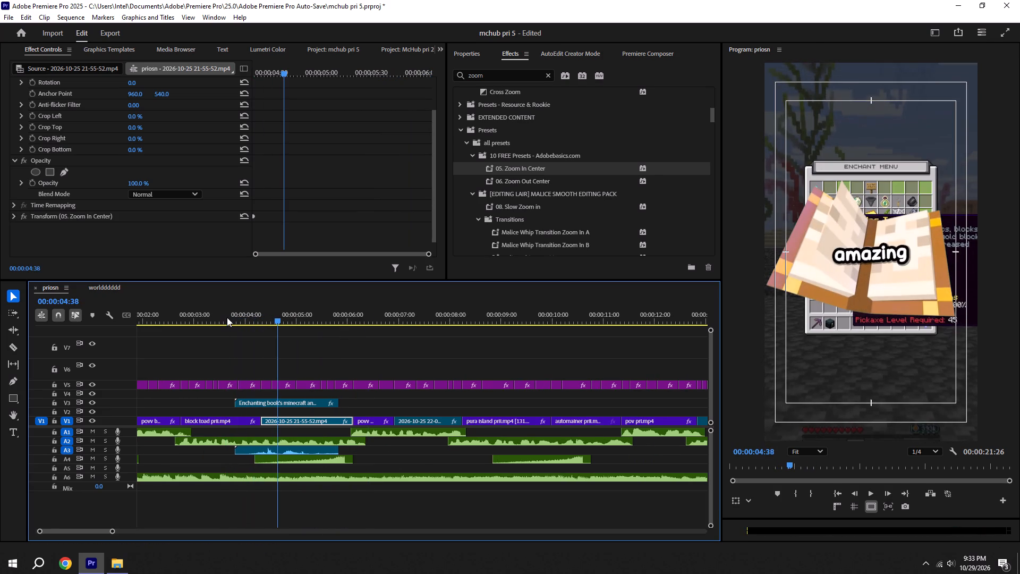
pyautogui.press('space')
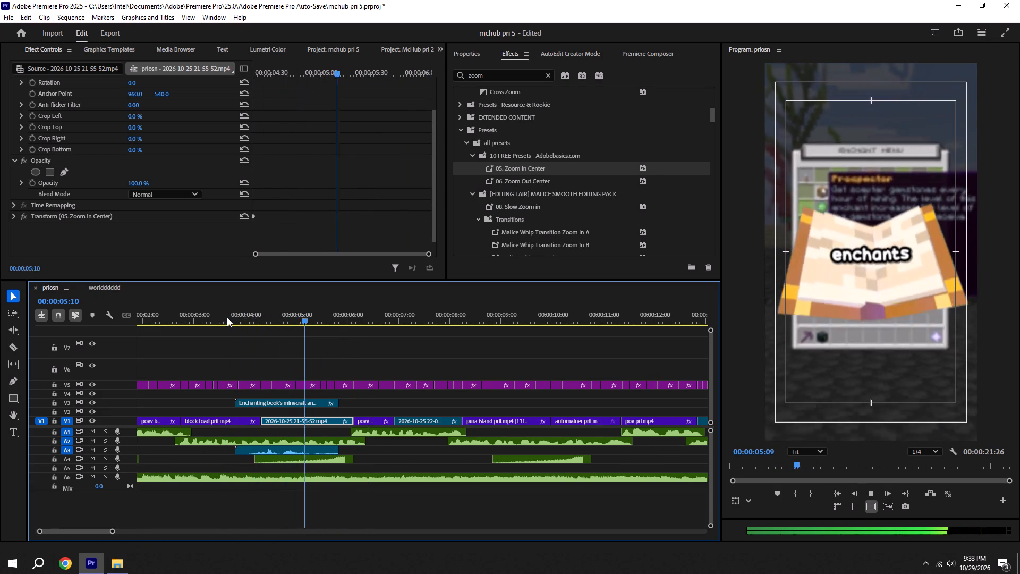
pyautogui.press('space')
# Lower the enchanting book overlay to a Y position of 1247, play back from before it, and save.
pyautogui.click(287, 406)
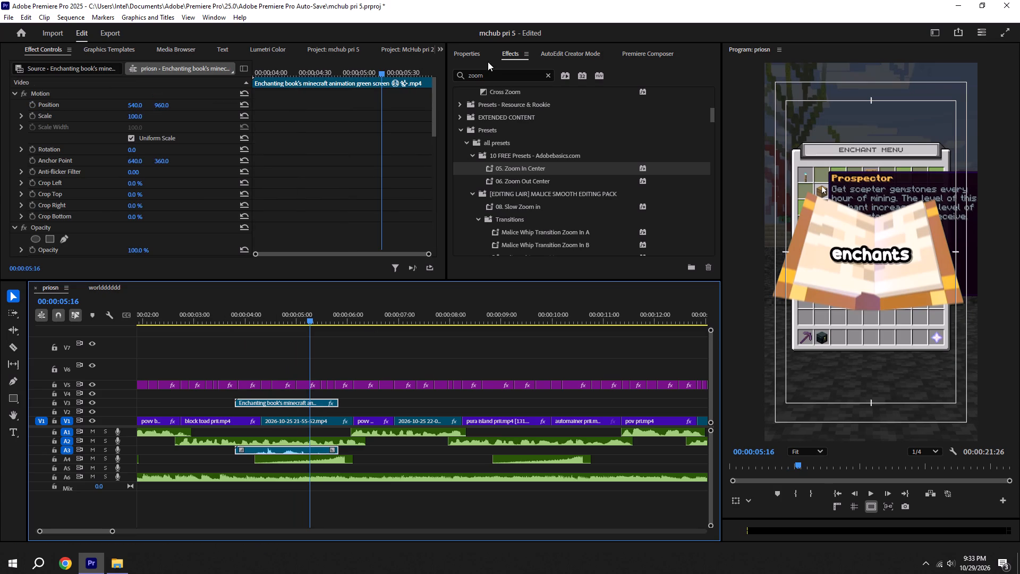
pyautogui.click(474, 58)
pyautogui.moveTo(613, 136); pyautogui.dragTo(622, 136)
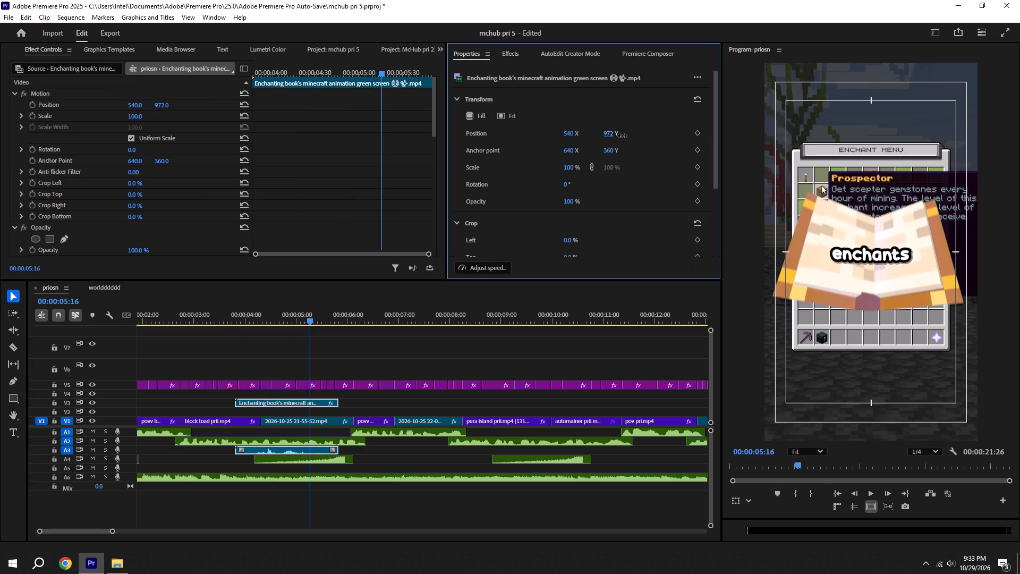
pyautogui.moveTo(622, 136); pyautogui.dragTo(724, 146)
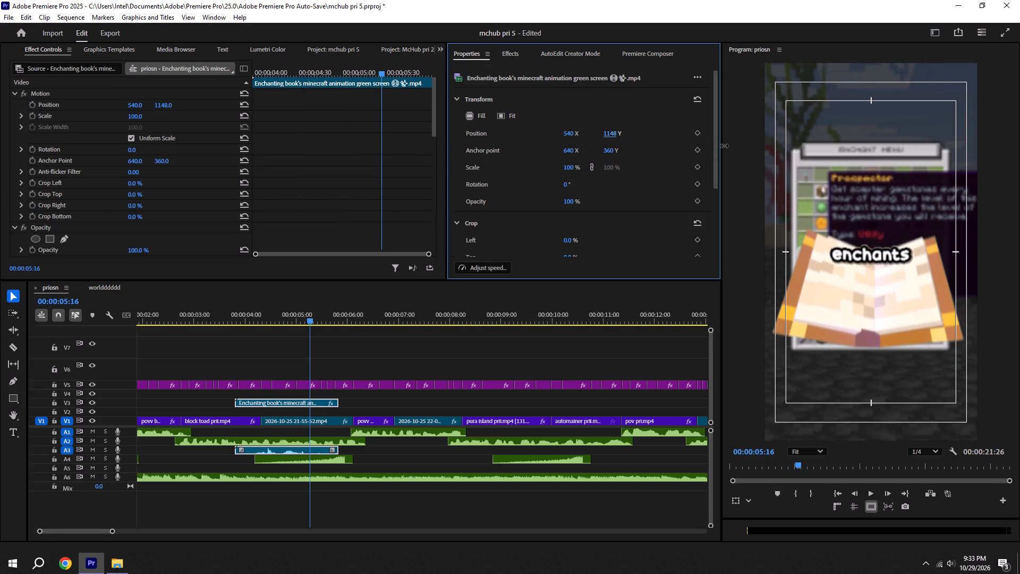
pyautogui.moveTo(724, 146); pyautogui.dragTo(749, 146)
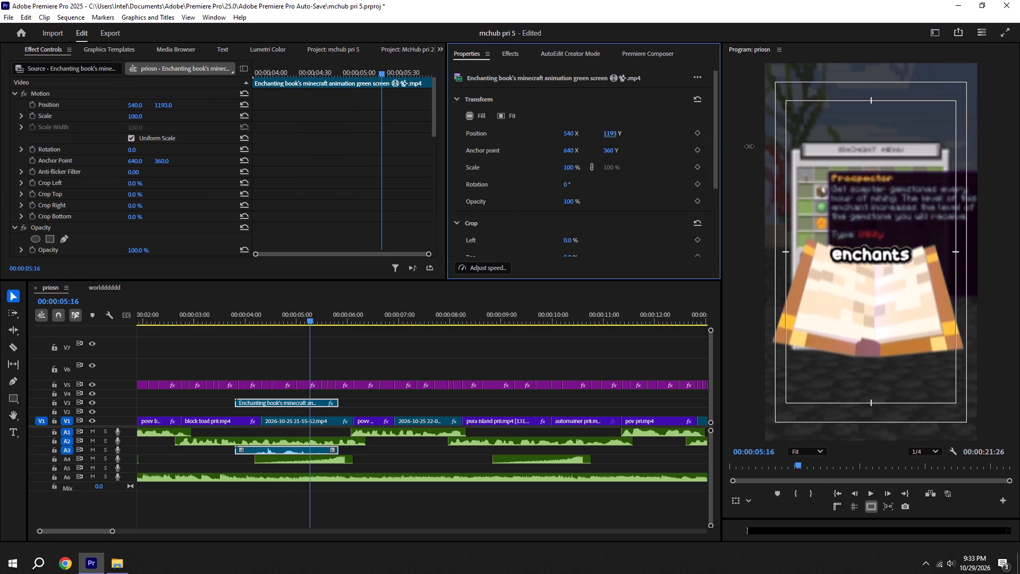
pyautogui.moveTo(749, 146); pyautogui.dragTo(783, 152)
pyautogui.keyDown('shift'); pyautogui.moveTo(234, 323); pyautogui.dragTo(211, 322); pyautogui.keyUp('shift')
pyautogui.click(281, 351)
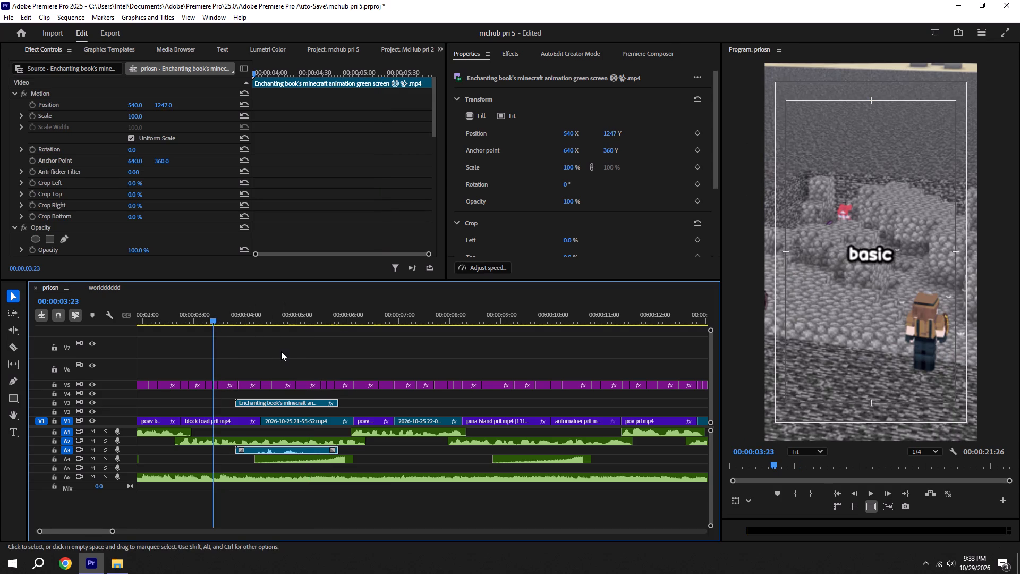
pyautogui.press('space')
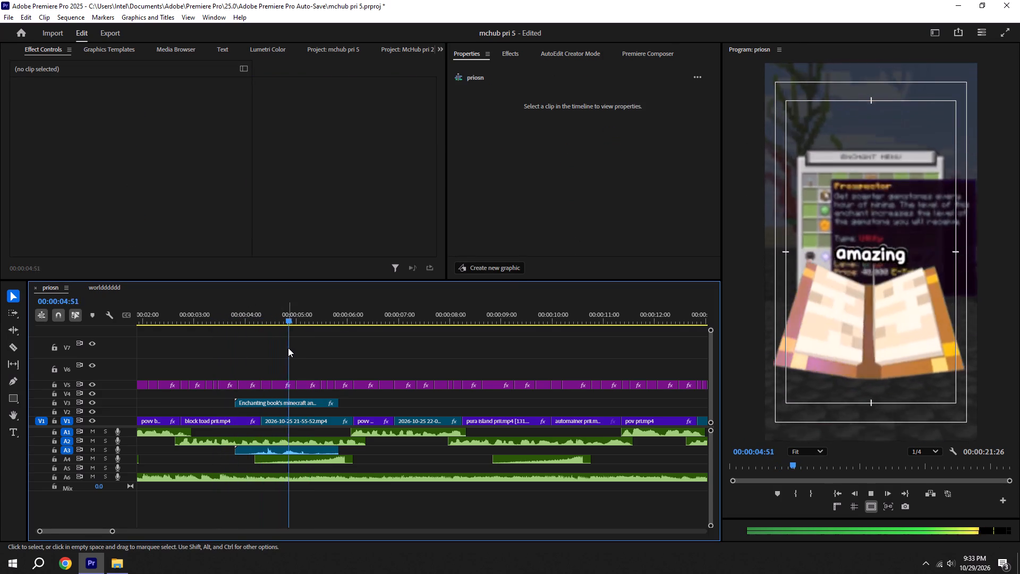
pyautogui.press('space')
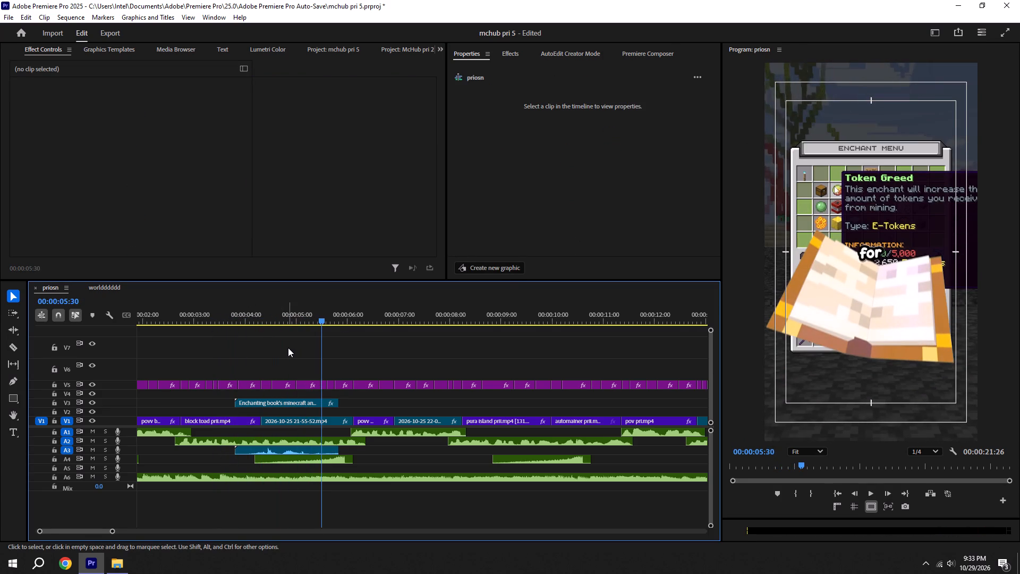
pyautogui.press('space')
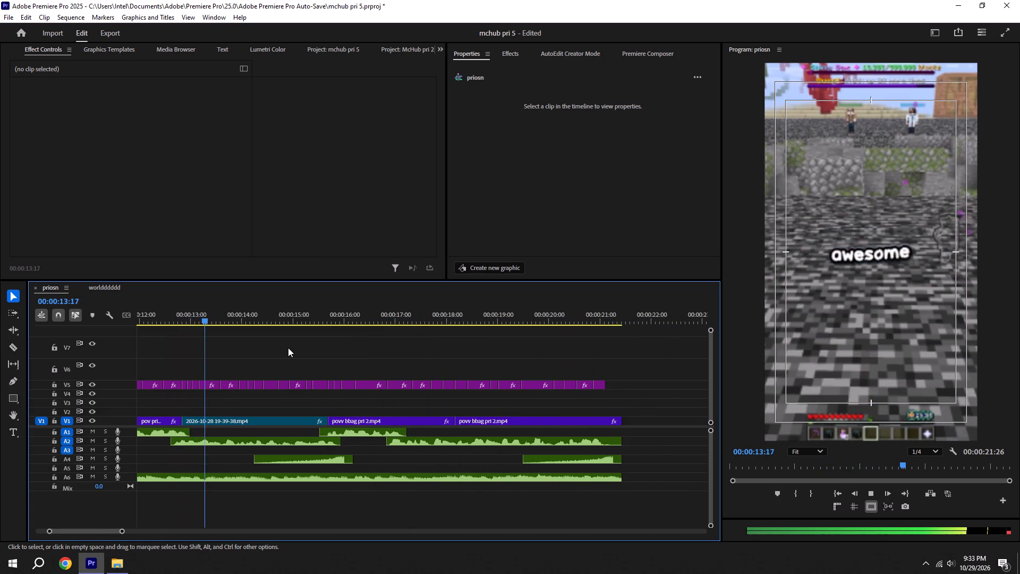
pyautogui.keyDown('alt'); pyautogui.scroll(-8, 345, 387); pyautogui.keyUp('alt')
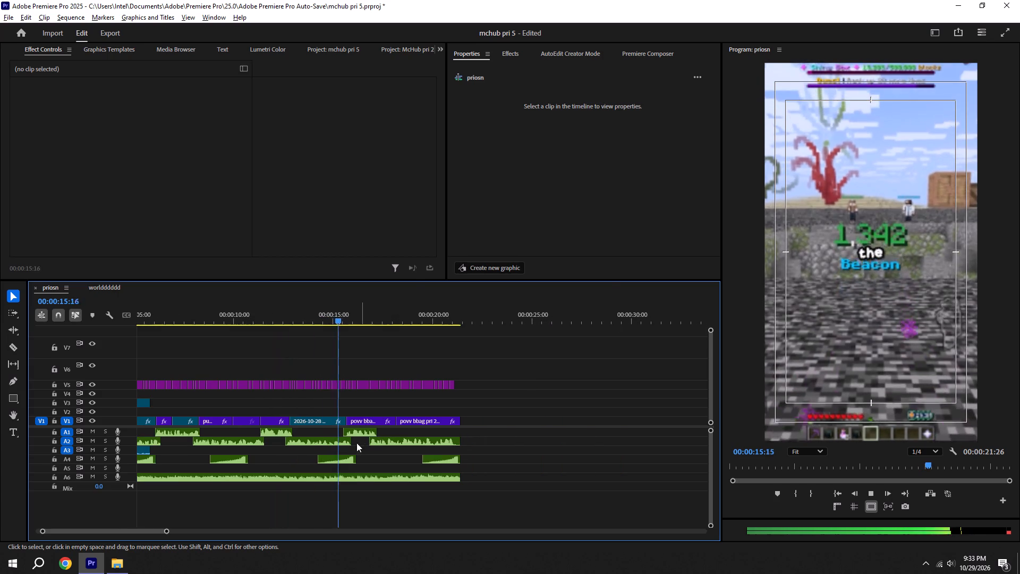
pyautogui.hotkey('ctrl', 's')
# Play back the sequence from its start through the enchants section to review the zooms, and save.
pyautogui.click(838, 489)
pyautogui.press('space')
pyautogui.keyDown('alt'); pyautogui.scroll(6, 341, 420); pyautogui.keyUp('alt')
pyautogui.keyDown('alt'); pyautogui.scroll(-6, 309, 421); pyautogui.keyUp('alt')
pyautogui.hotkey('ctrl', 's')
pyautogui.click(512, 58)
pyautogui.press('space')
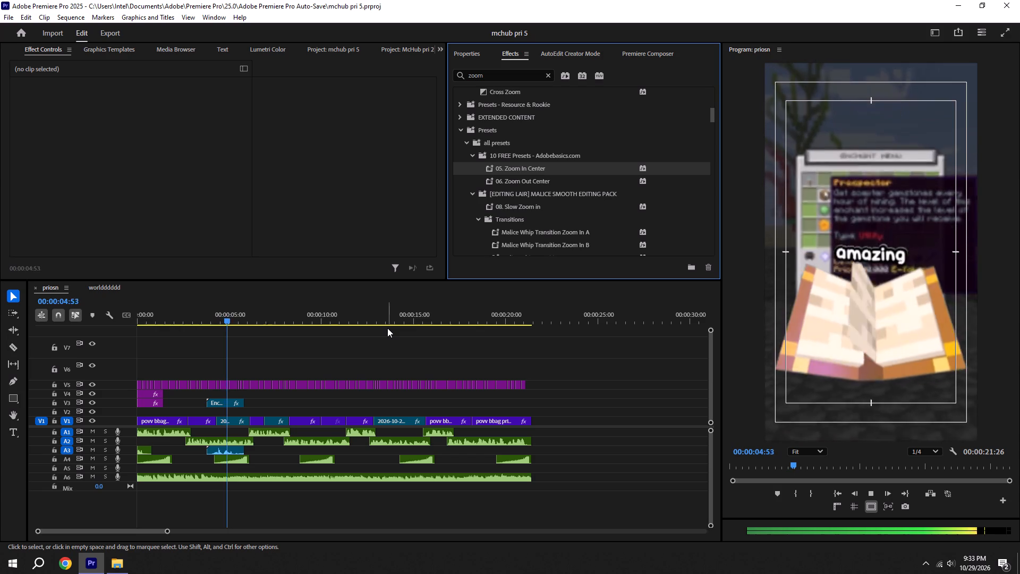
pyautogui.press('space')
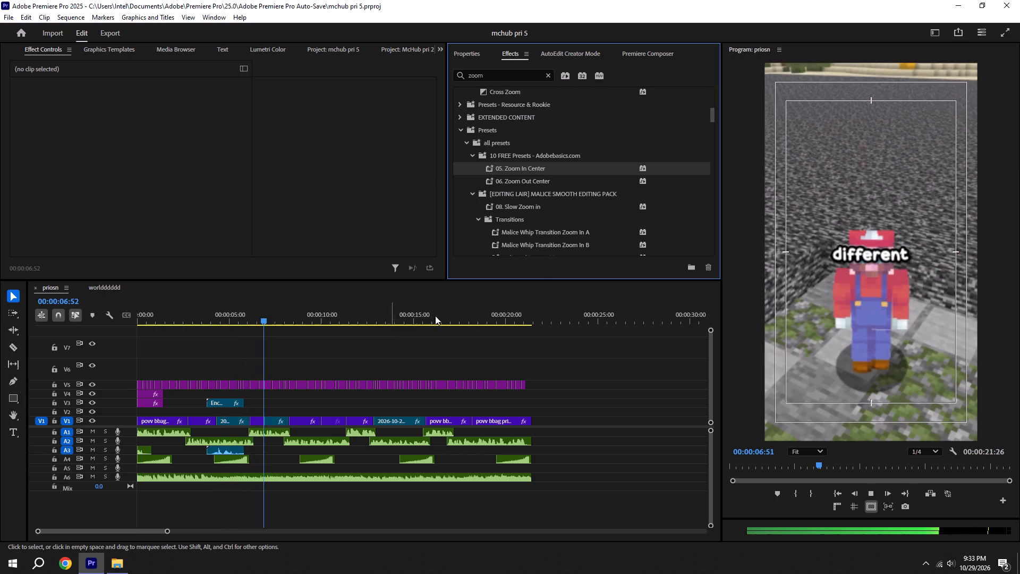
pyautogui.moveTo(527, 178); pyautogui.dragTo(260, 420)
pyautogui.moveTo(532, 170); pyautogui.dragTo(282, 423)
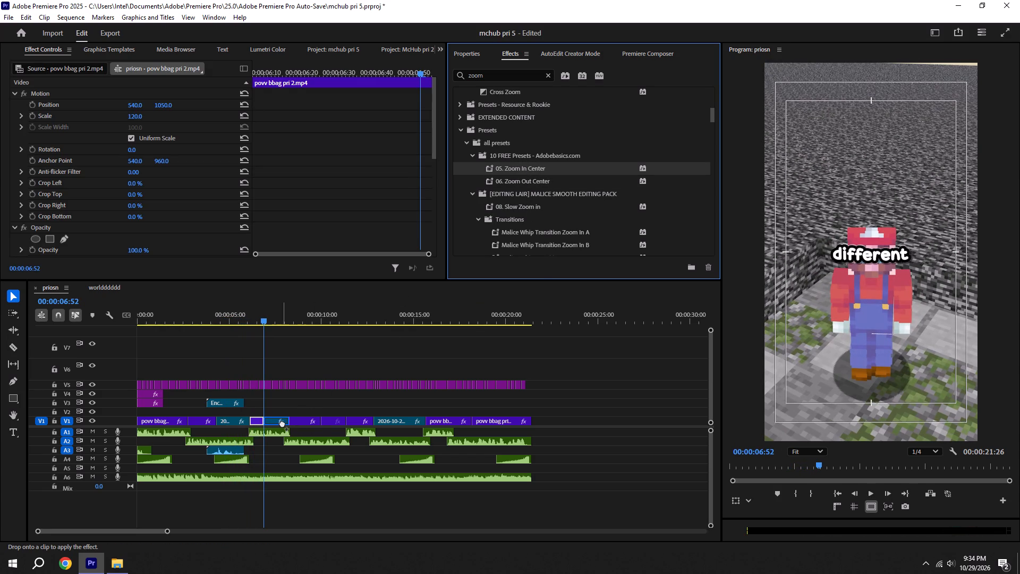
pyautogui.moveTo(282, 423); pyautogui.dragTo(280, 423)
pyautogui.press('space')
pyautogui.press('space')
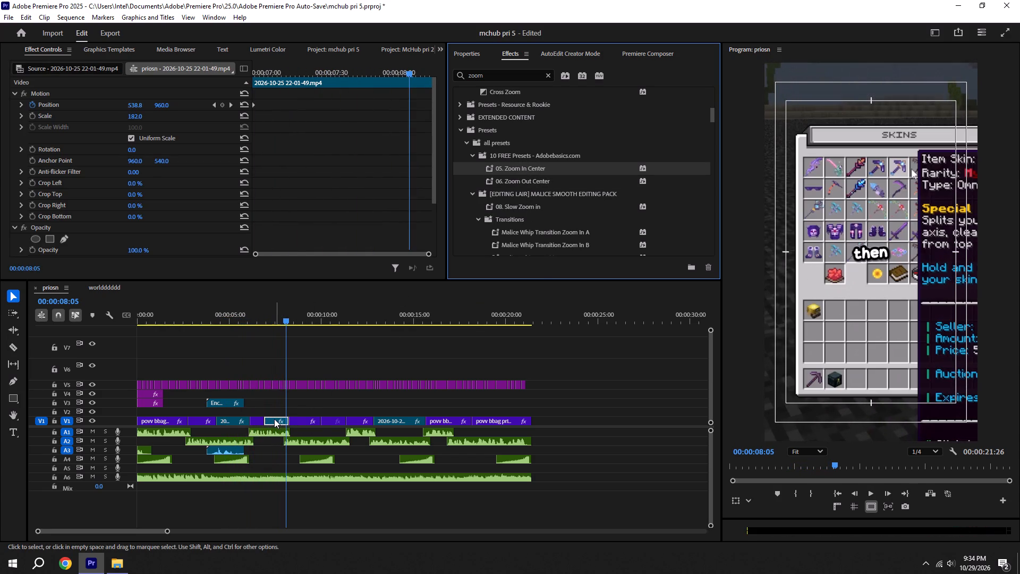
pyautogui.click(274, 419)
pyautogui.scroll(-11, 116, 188)
pyautogui.click(113, 226)
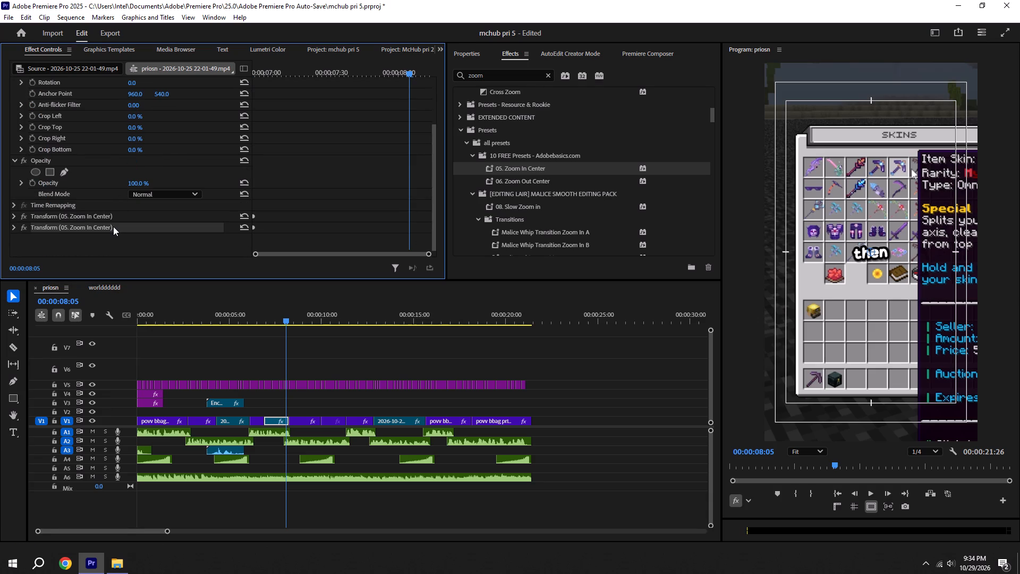
pyautogui.press('BackSpace')
pyautogui.hotkey('ctrl', 's')
pyautogui.press('space')
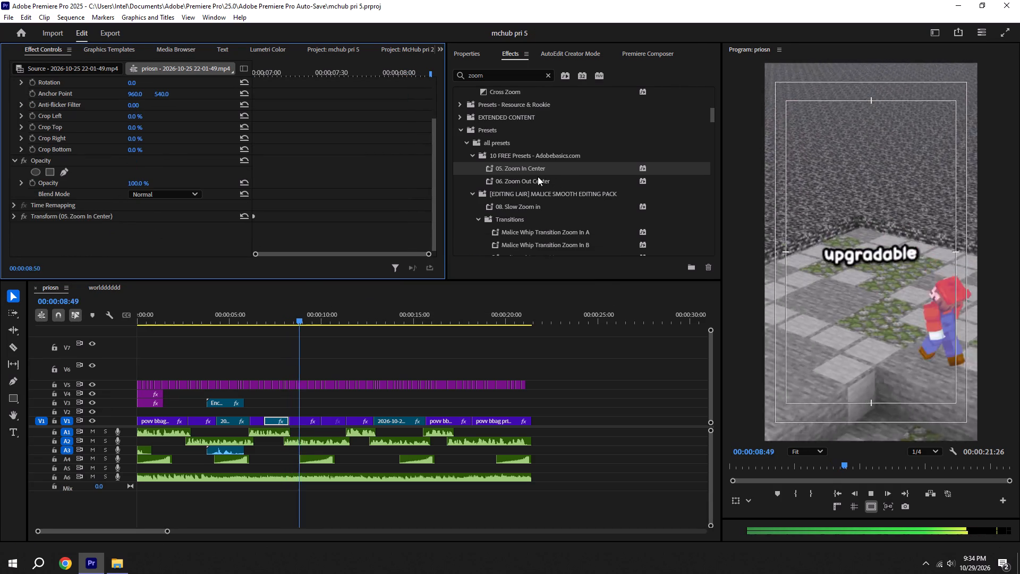
pyautogui.press('space')
# Apply the 06. Zoom Out Center preset to the pura island prii.mp4 clip and play back that section.
pyautogui.moveTo(534, 181); pyautogui.dragTo(303, 433)
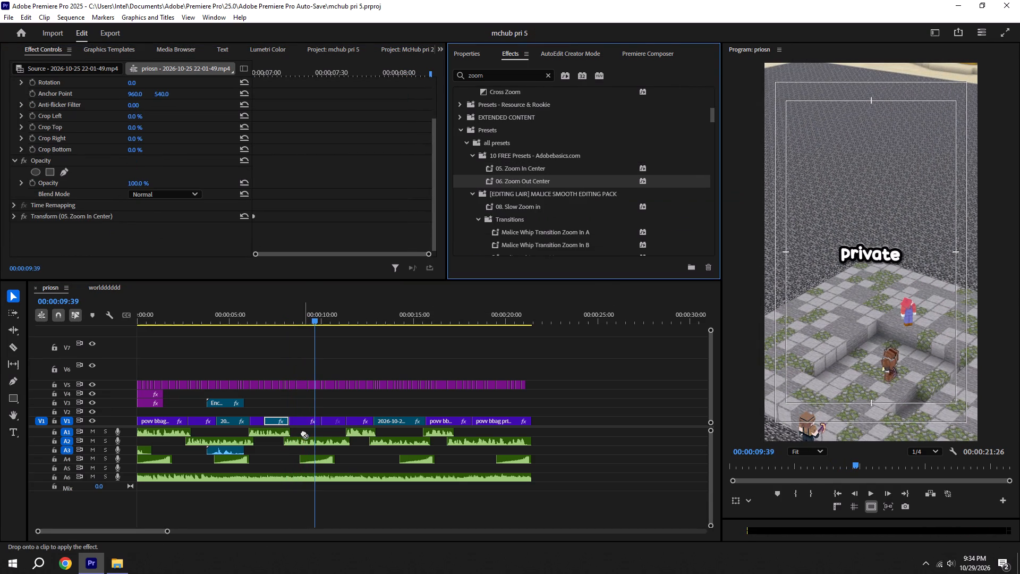
pyautogui.moveTo(303, 433); pyautogui.dragTo(302, 423)
pyautogui.keyDown('shift'); pyautogui.click(286, 319); pyautogui.keyUp('shift')
pyautogui.press('space')
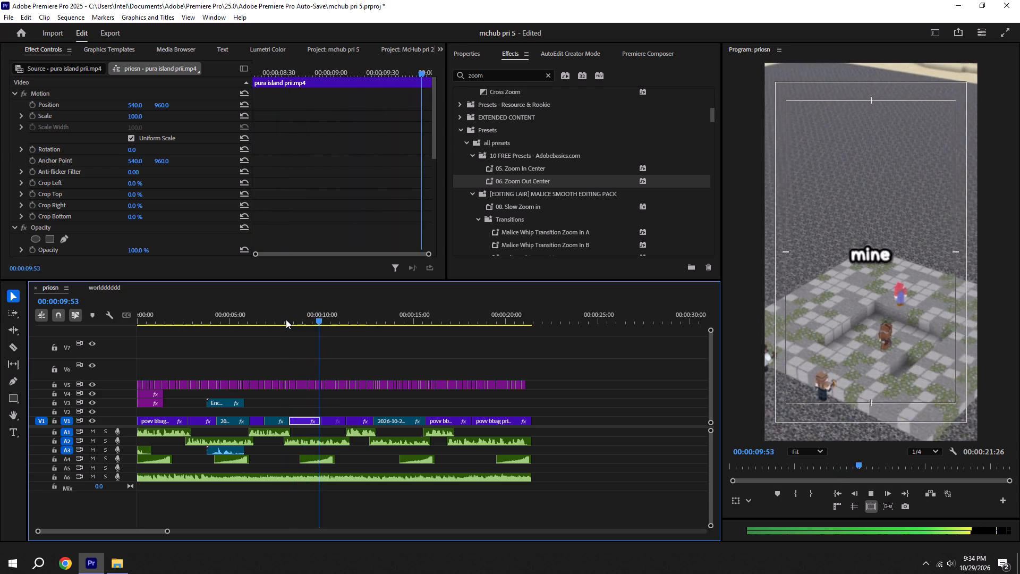
pyautogui.press('space')
# Apply the 05. Zoom In Center preset to the automainer prii.mp4 clip and play back onward from it.
pyautogui.moveTo(530, 173); pyautogui.dragTo(325, 394)
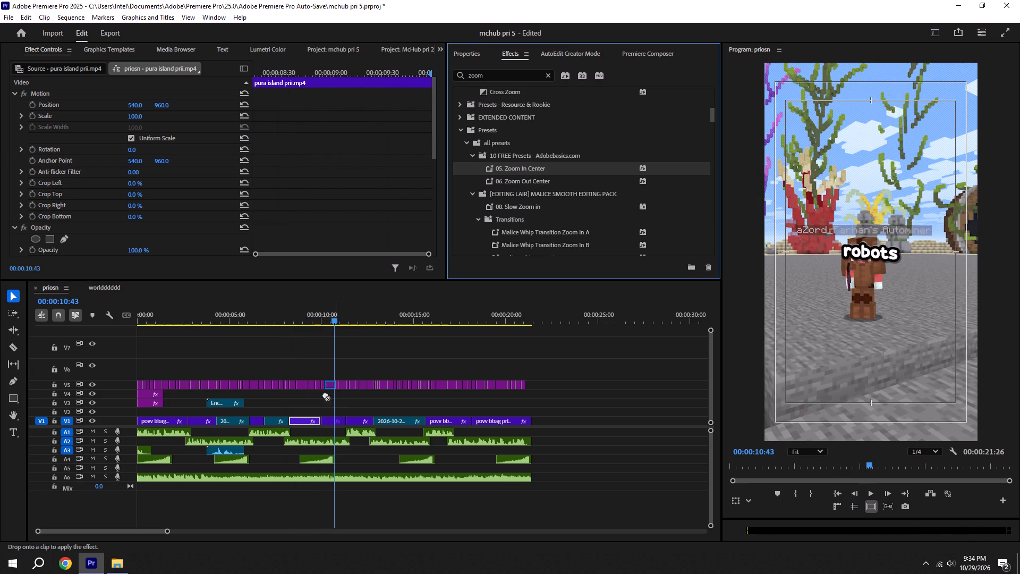
pyautogui.moveTo(325, 394); pyautogui.dragTo(339, 421)
pyautogui.press('space')
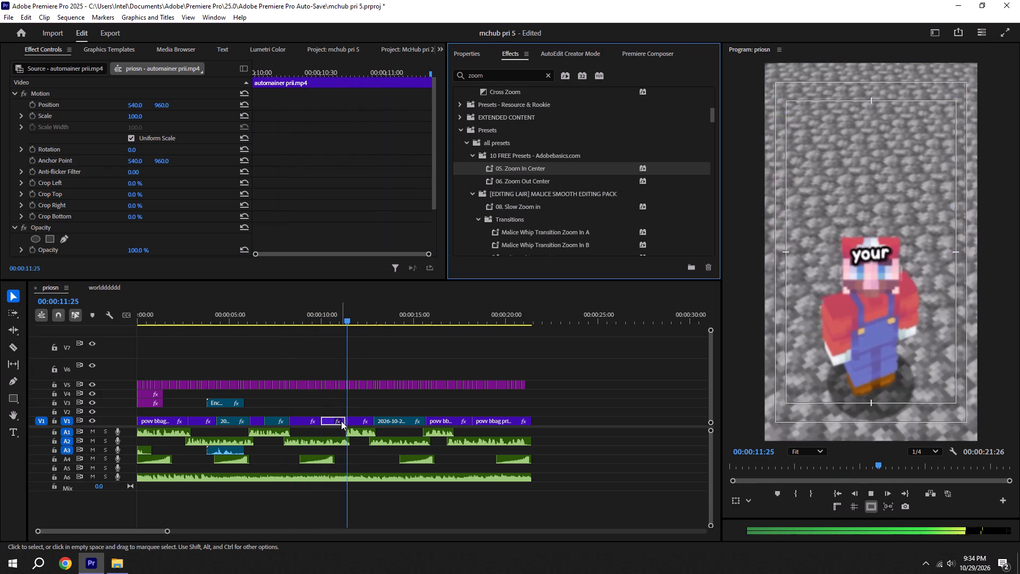
pyautogui.press('space')
pyautogui.moveTo(535, 181); pyautogui.dragTo(521, 181)
pyautogui.press('space')
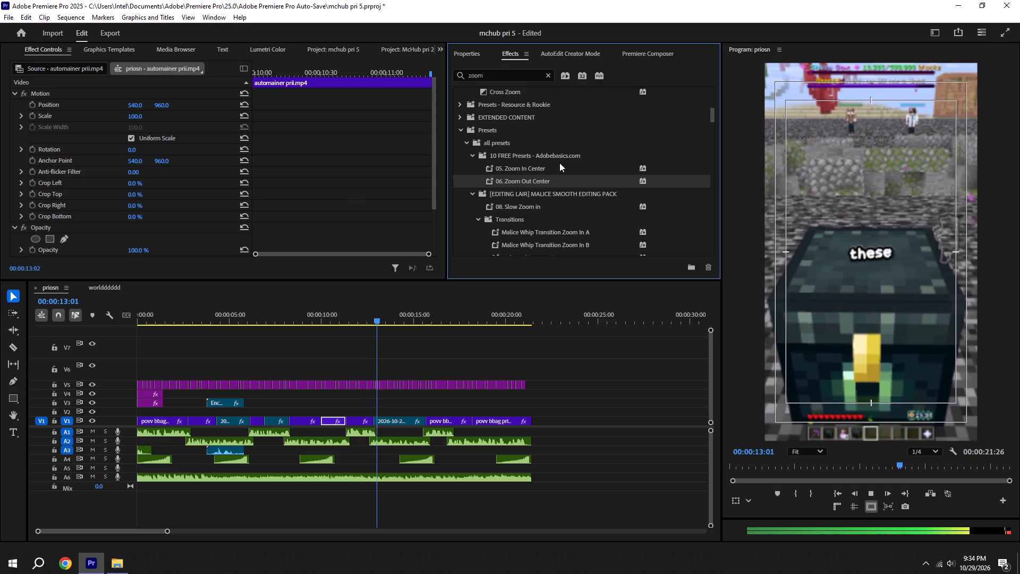
pyautogui.press('space')
pyautogui.moveTo(517, 165); pyautogui.dragTo(387, 420)
pyautogui.press('space')
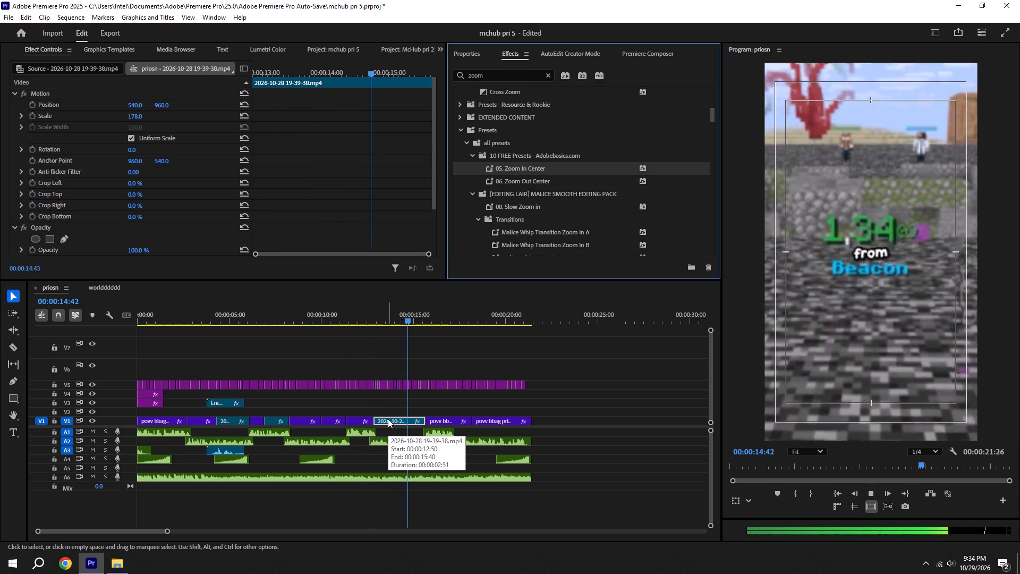
pyautogui.press('space')
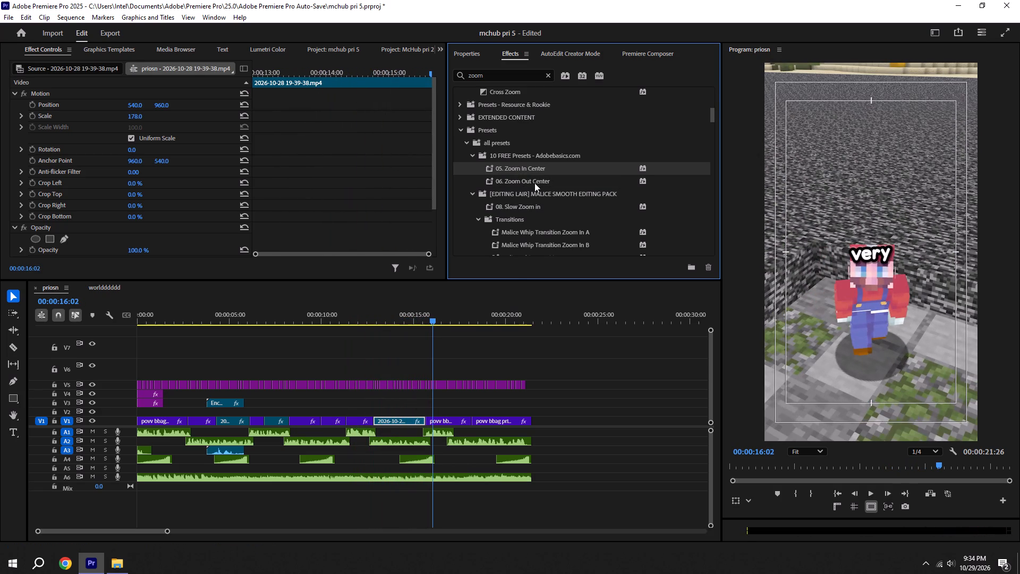
pyautogui.moveTo(534, 182); pyautogui.dragTo(434, 419)
pyautogui.press('space')
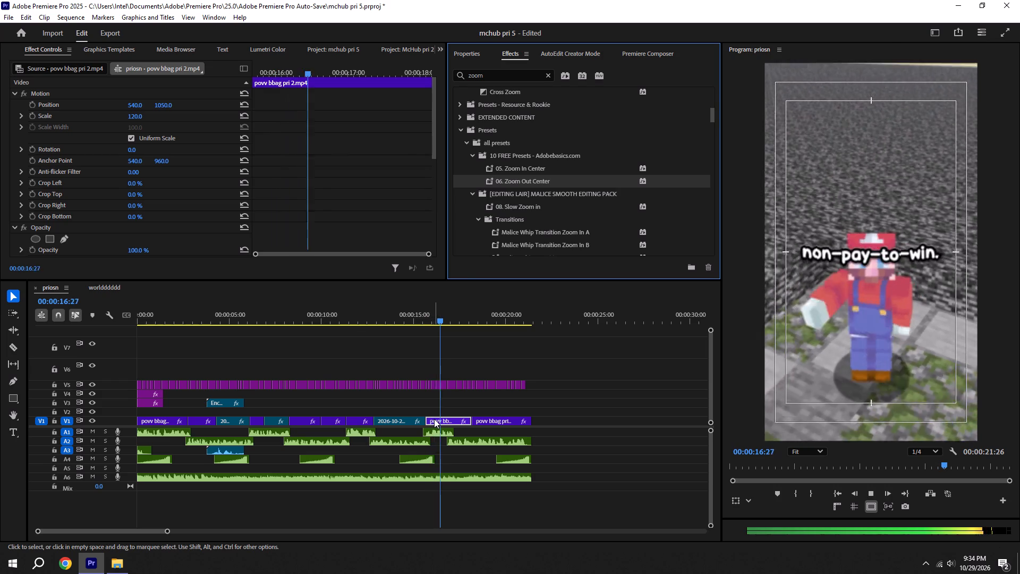
pyautogui.press('space')
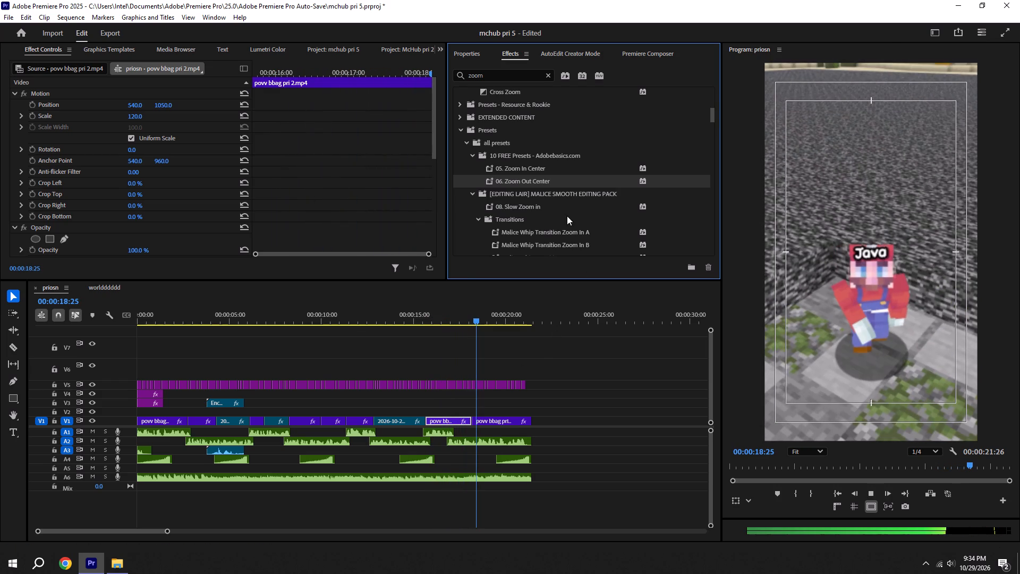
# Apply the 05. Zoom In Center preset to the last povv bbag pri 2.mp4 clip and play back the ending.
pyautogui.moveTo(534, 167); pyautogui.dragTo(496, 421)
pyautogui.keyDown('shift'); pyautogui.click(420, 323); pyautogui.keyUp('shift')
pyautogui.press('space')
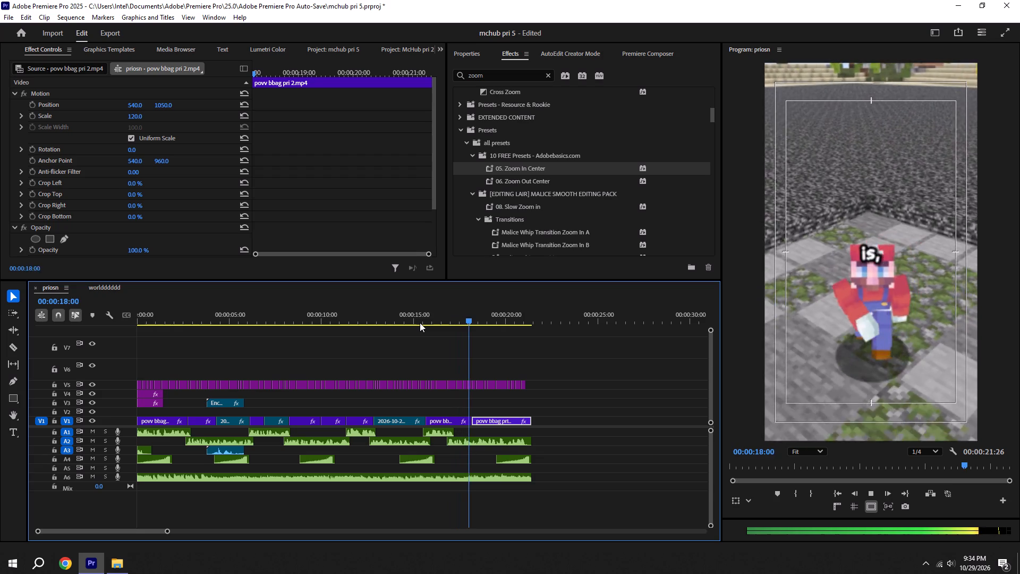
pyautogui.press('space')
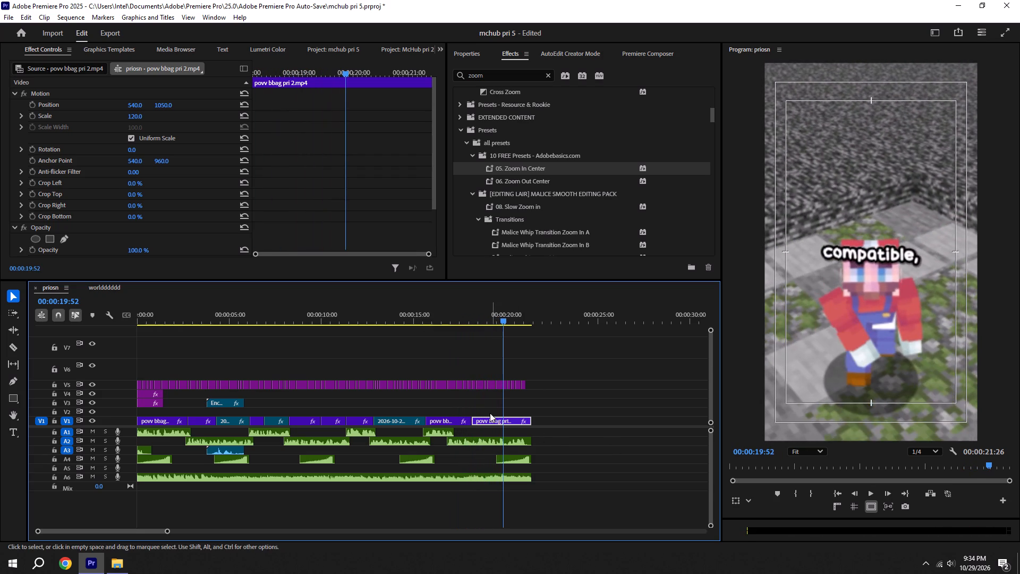
# Delete the last povv bbag pri 2.mp4 clip from V1 and save the project.
pyautogui.click(492, 418)
pyautogui.press('BackSpace')
pyautogui.hotkey('ctrl', 's')
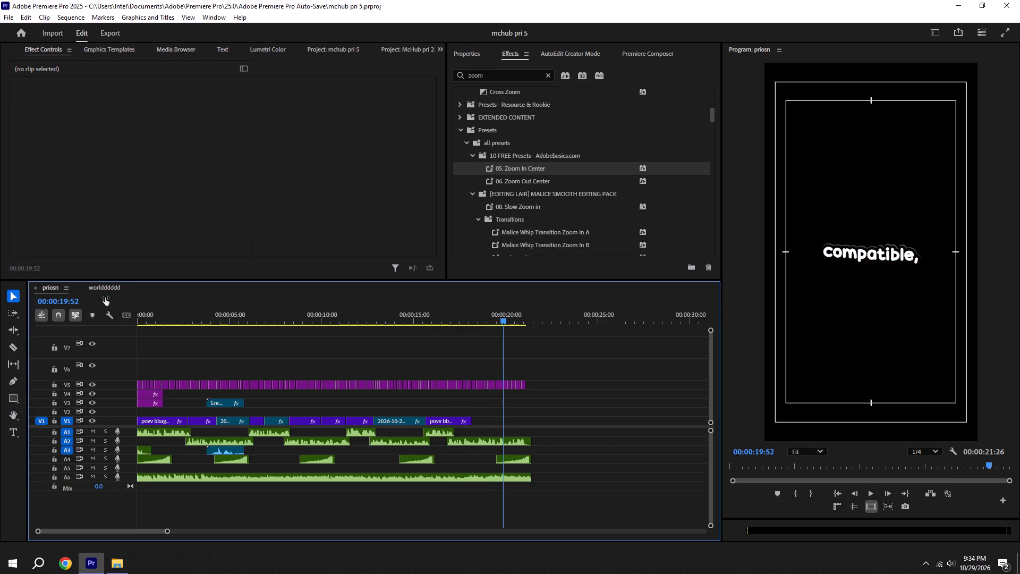
# Bring khushh prii.mp4 from the paid one folder in File Explorer onto V1, directly after the remaining povv bbag pri 2.mp4 clip.
pyautogui.click(114, 294)
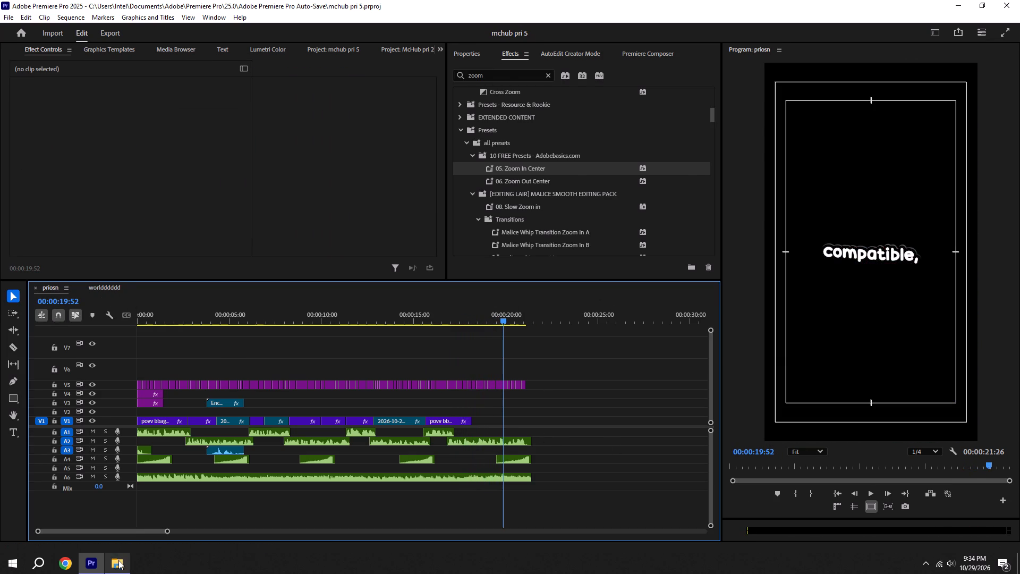
pyautogui.click(118, 560)
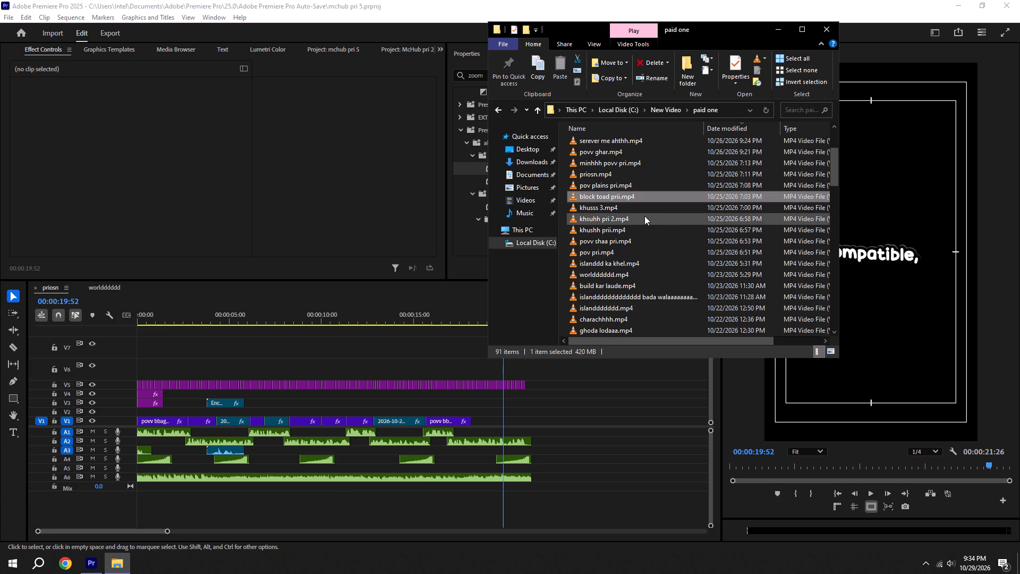
pyautogui.moveTo(613, 231); pyautogui.dragTo(582, 231)
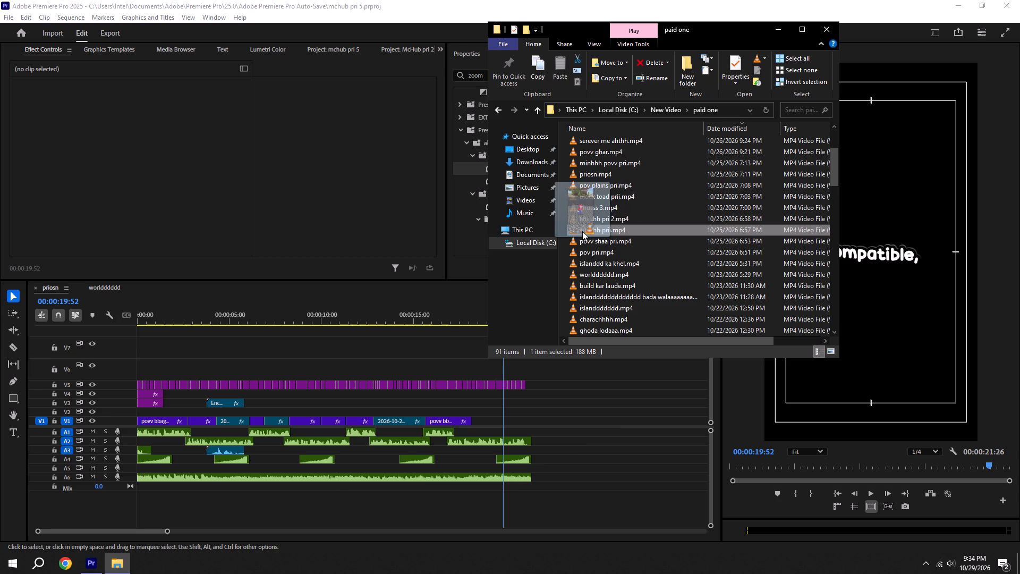
pyautogui.moveTo(582, 231); pyautogui.dragTo(528, 426)
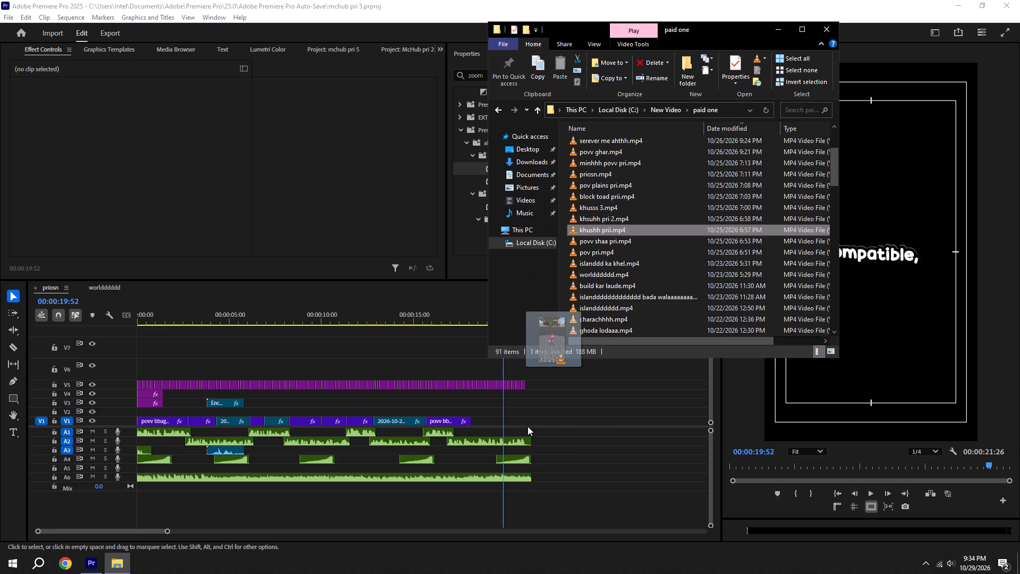
pyautogui.moveTo(528, 426); pyautogui.dragTo(528, 419)
pyautogui.click(562, 435)
pyautogui.moveTo(527, 424); pyautogui.dragTo(552, 423)
pyautogui.moveTo(573, 421); pyautogui.dragTo(547, 425)
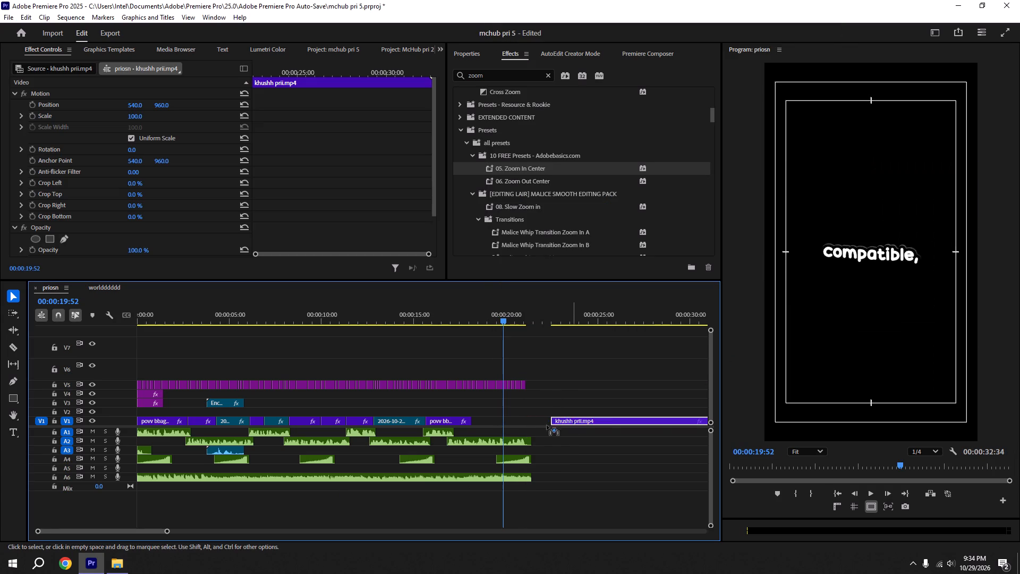
pyautogui.moveTo(547, 425); pyautogui.dragTo(496, 428)
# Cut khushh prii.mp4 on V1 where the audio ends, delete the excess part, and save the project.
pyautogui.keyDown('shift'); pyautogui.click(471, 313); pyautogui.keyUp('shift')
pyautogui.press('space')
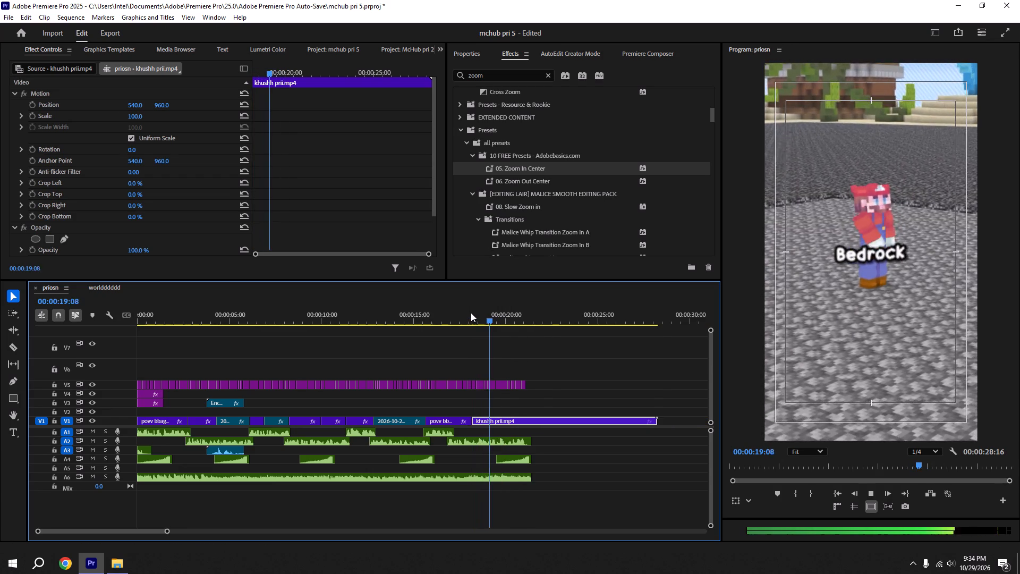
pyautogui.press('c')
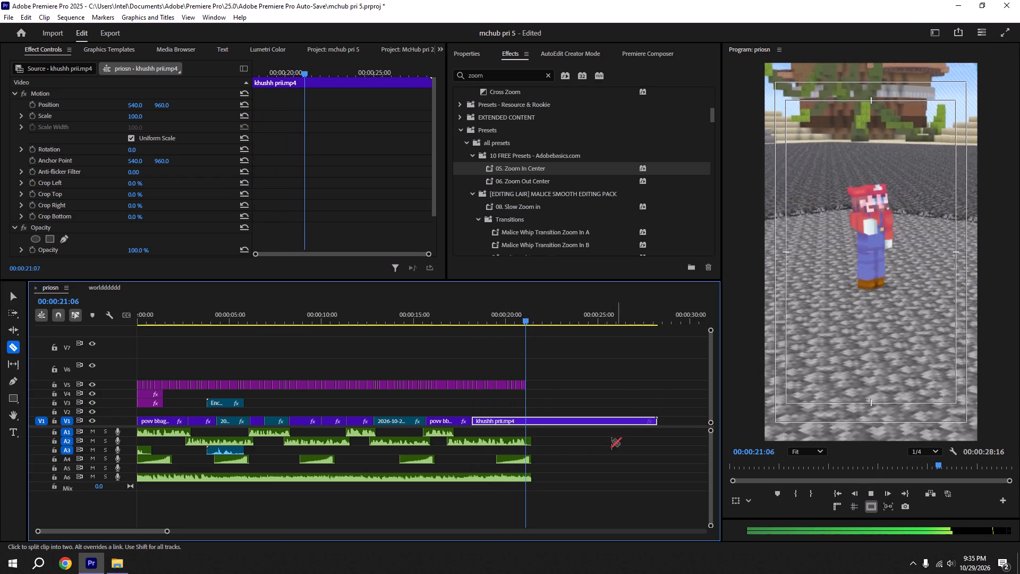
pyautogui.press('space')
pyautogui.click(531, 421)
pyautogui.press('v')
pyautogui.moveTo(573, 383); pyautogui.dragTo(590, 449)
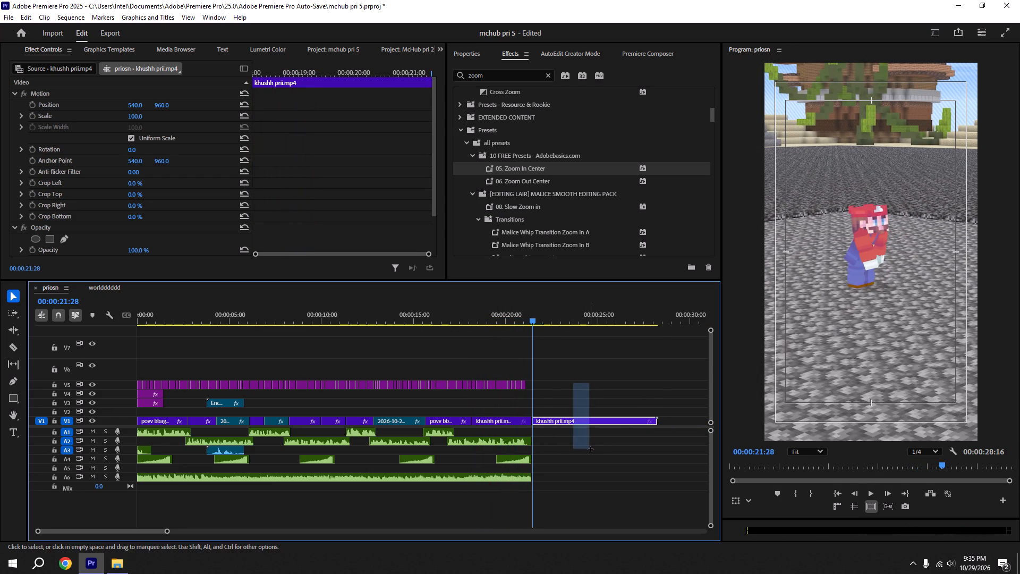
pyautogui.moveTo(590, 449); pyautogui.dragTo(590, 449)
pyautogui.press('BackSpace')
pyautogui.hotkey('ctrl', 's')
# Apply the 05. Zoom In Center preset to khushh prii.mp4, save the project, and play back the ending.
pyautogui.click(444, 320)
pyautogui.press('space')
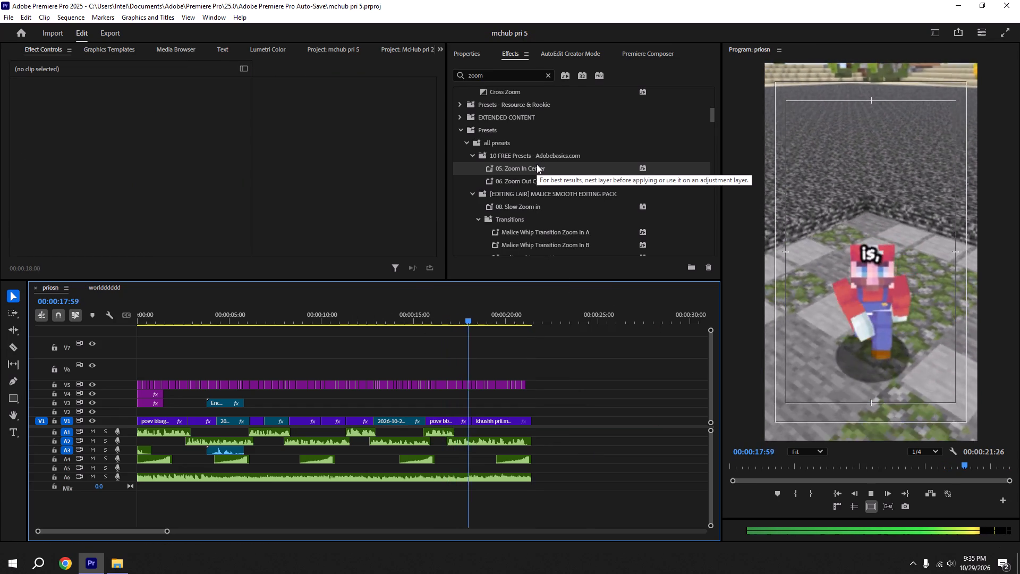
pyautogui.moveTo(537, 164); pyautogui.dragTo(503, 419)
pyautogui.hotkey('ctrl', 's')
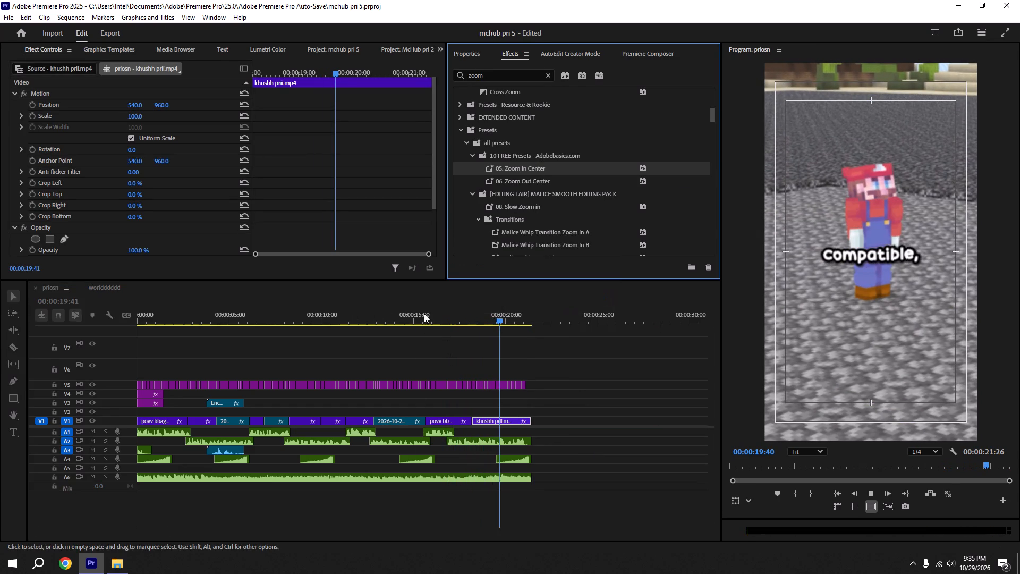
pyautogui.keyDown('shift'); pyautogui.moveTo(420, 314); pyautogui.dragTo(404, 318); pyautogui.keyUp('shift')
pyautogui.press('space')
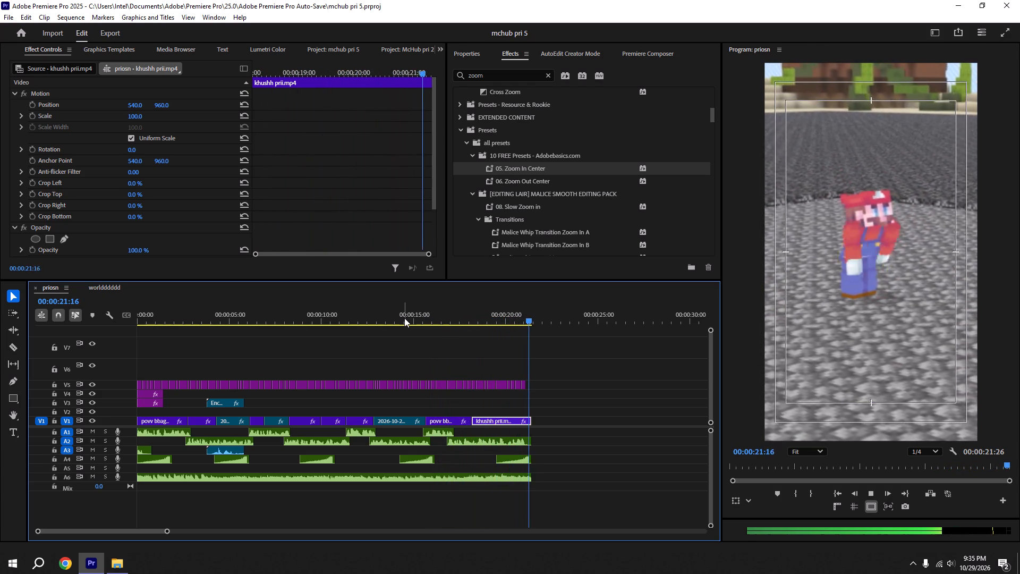
# Delete the khushh prii.mp4 clip from V1 and save the project.
pyautogui.click(511, 420)
pyautogui.press('BackSpace')
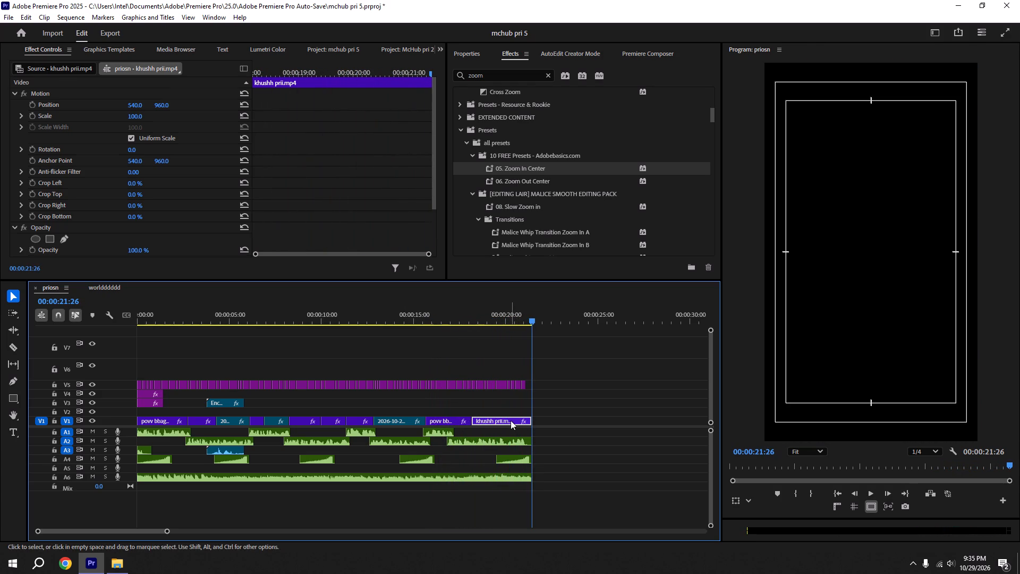
pyautogui.hotkey('ctrl', 's')
# Bring withh robo khus.mp4 from the paid one folder in File Explorer onto V1, directly after the last povv bbag pri 2.mp4 clip.
pyautogui.click(112, 566)
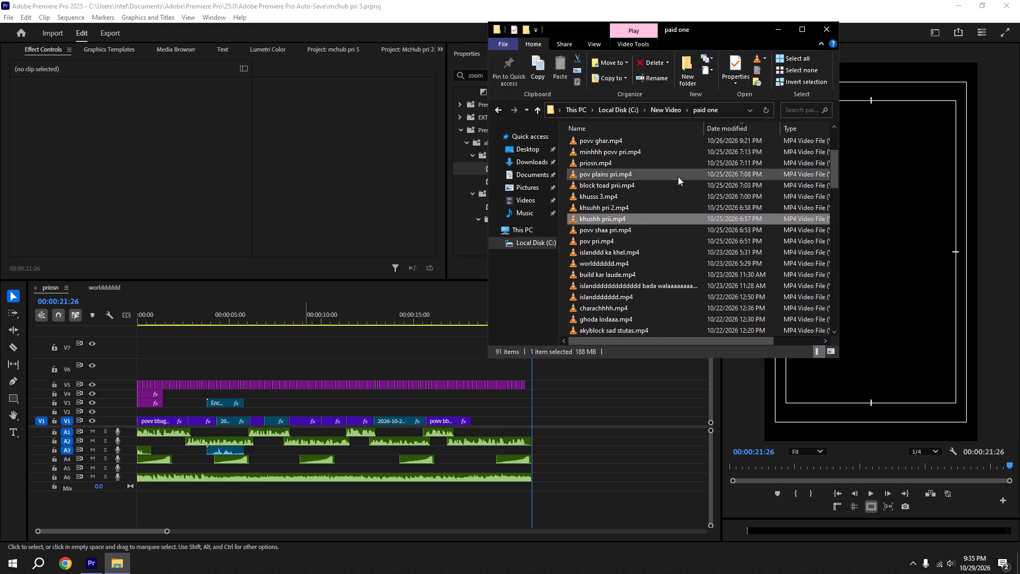
pyautogui.scroll(11, 643, 197)
pyautogui.moveTo(616, 176); pyautogui.dragTo(563, 324)
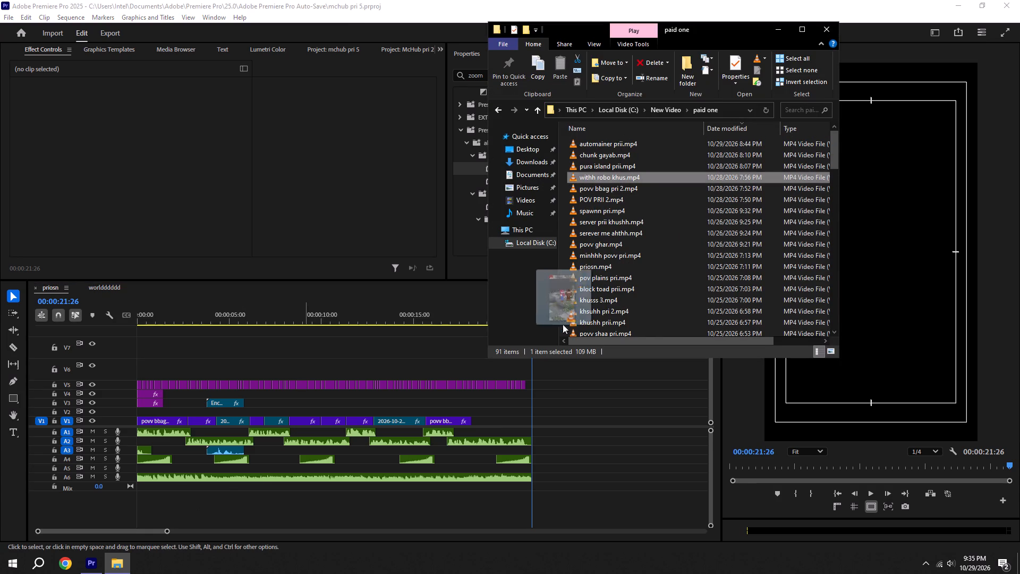
pyautogui.moveTo(563, 324); pyautogui.dragTo(527, 415)
pyautogui.click(547, 426)
pyautogui.moveTo(530, 412); pyautogui.dragTo(544, 411)
pyautogui.hotkey('ctrl', 's')
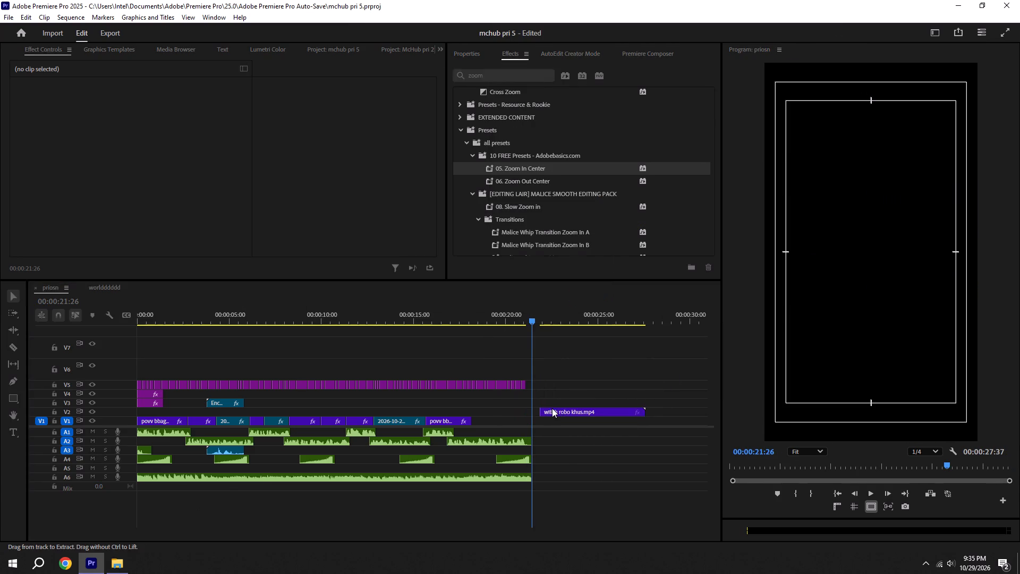
pyautogui.moveTo(552, 408); pyautogui.dragTo(485, 425)
# Apply the 05. Zoom In Center preset to the withh robo khus.mp4 clip.
pyautogui.moveTo(532, 167); pyautogui.dragTo(508, 408)
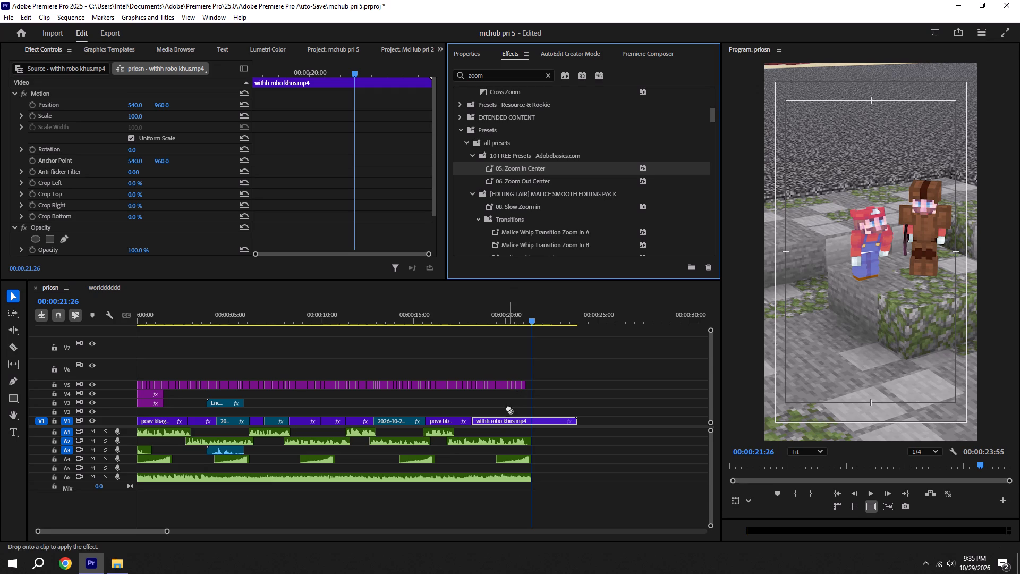
pyautogui.moveTo(508, 408); pyautogui.dragTo(504, 423)
# Cut withh robo khus.mp4 where the audio ends, delete the excess part, and save the project.
pyautogui.press('space')
pyautogui.press('c')
pyautogui.press('space')
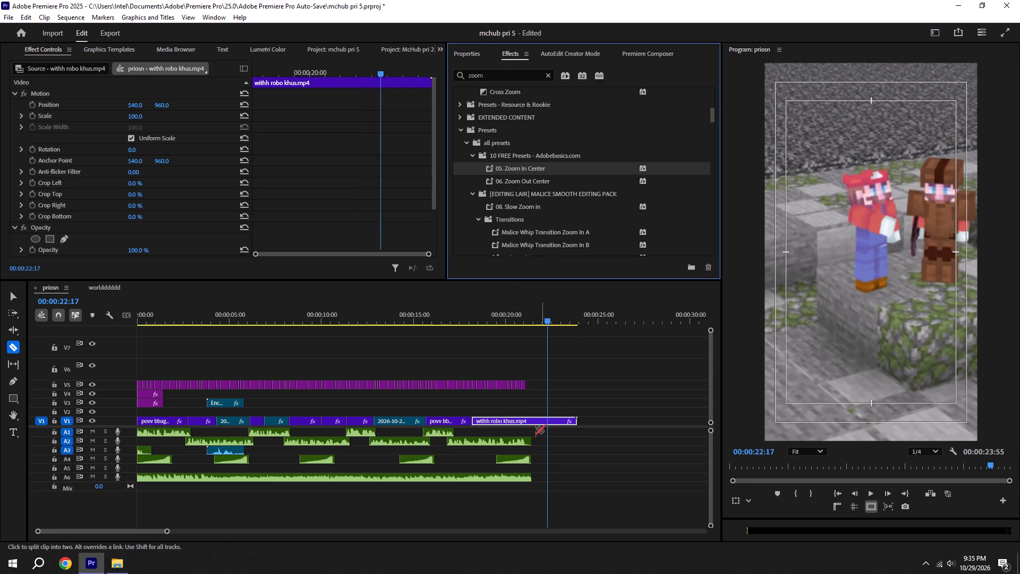
pyautogui.click(531, 423)
pyautogui.press('v')
pyautogui.moveTo(571, 383); pyautogui.dragTo(570, 470)
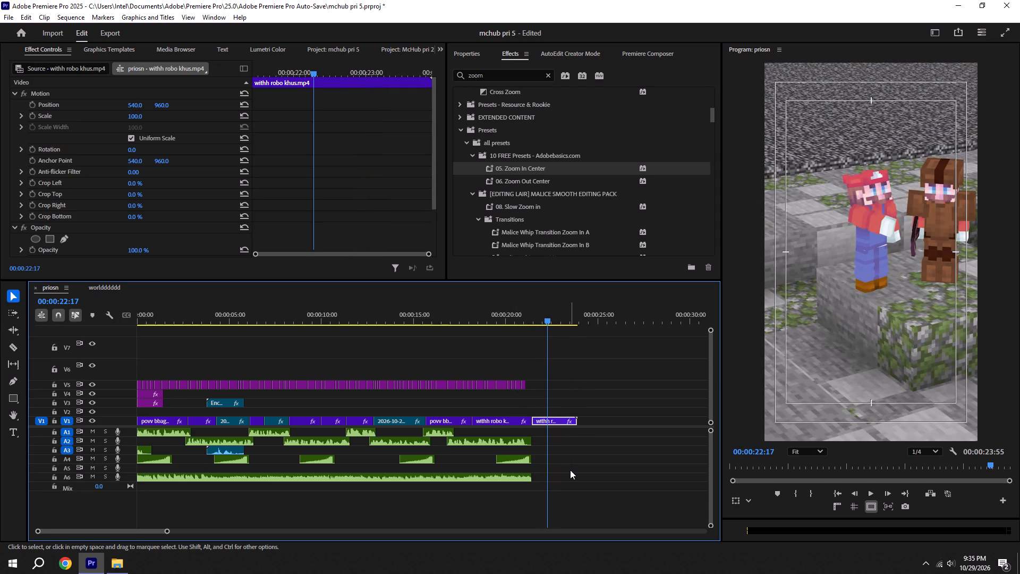
pyautogui.press('BackSpace')
pyautogui.hotkey('ctrl', 's')
pyautogui.keyDown('alt'); pyautogui.scroll(-6, 571, 470); pyautogui.keyUp('alt')
pyautogui.hotkey('ctrl', 's')
# Play back the whole priosn sequence from the beginning, then replay its first part to review the clip cuts.
pyautogui.click(836, 491)
pyautogui.scroll(-2, 392, 436)
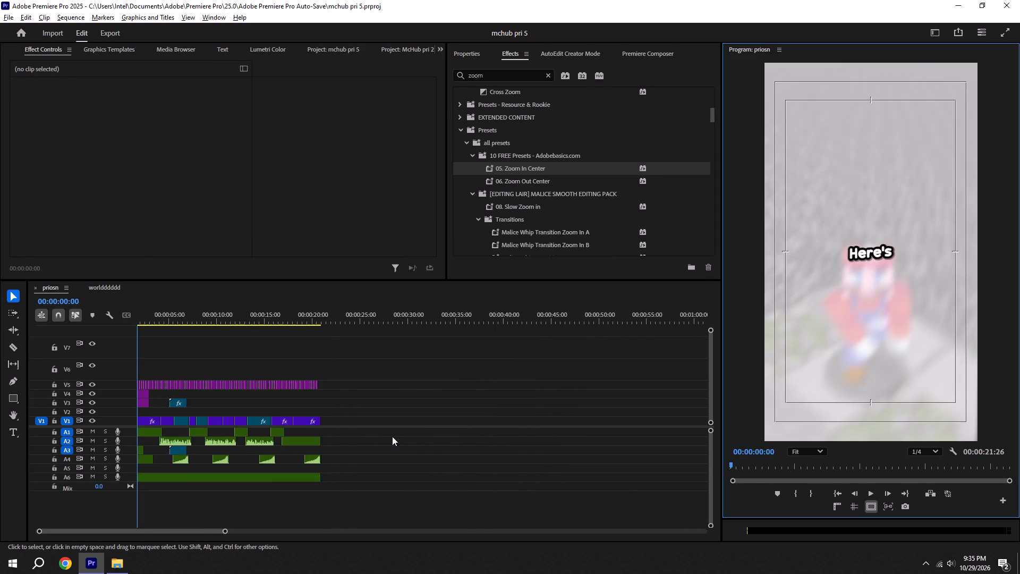
pyautogui.scroll(-2, 392, 436)
pyautogui.press('space')
pyautogui.click(388, 434)
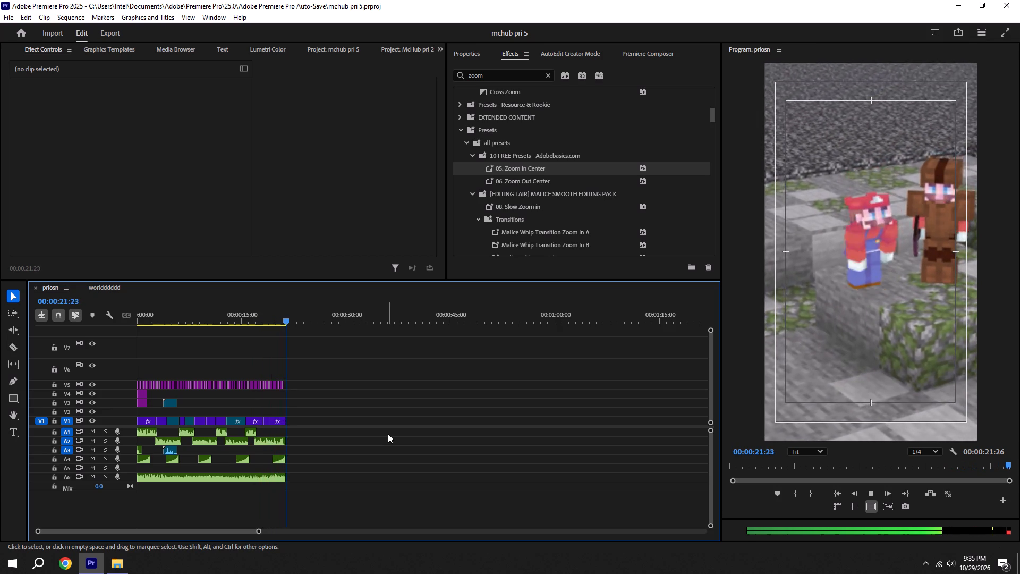
pyautogui.press('space')
pyautogui.keyDown('alt'); pyautogui.scroll(11, 172, 402); pyautogui.keyUp('alt')
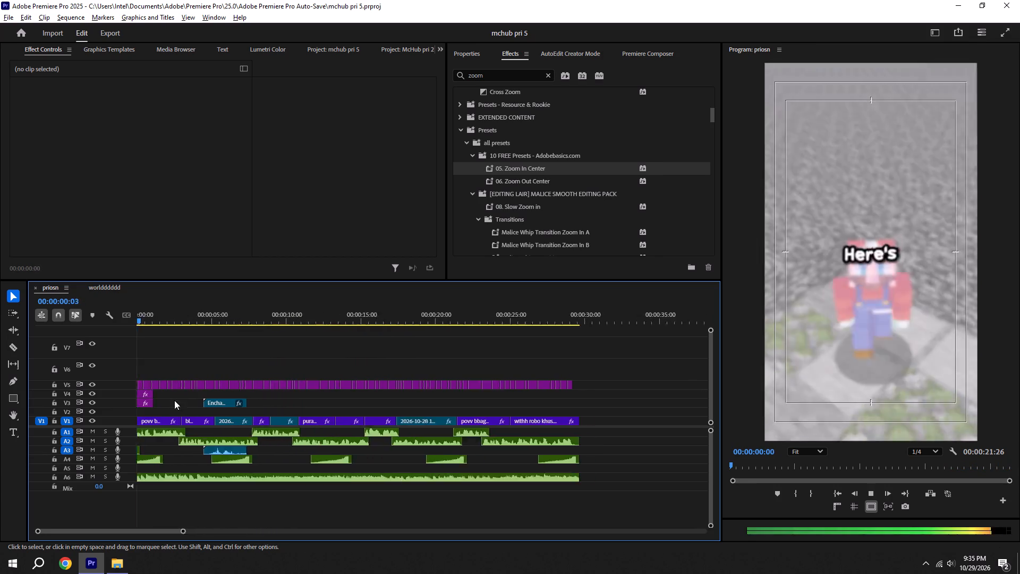
pyautogui.keyDown('alt'); pyautogui.scroll(7, 174, 400); pyautogui.keyUp('alt')
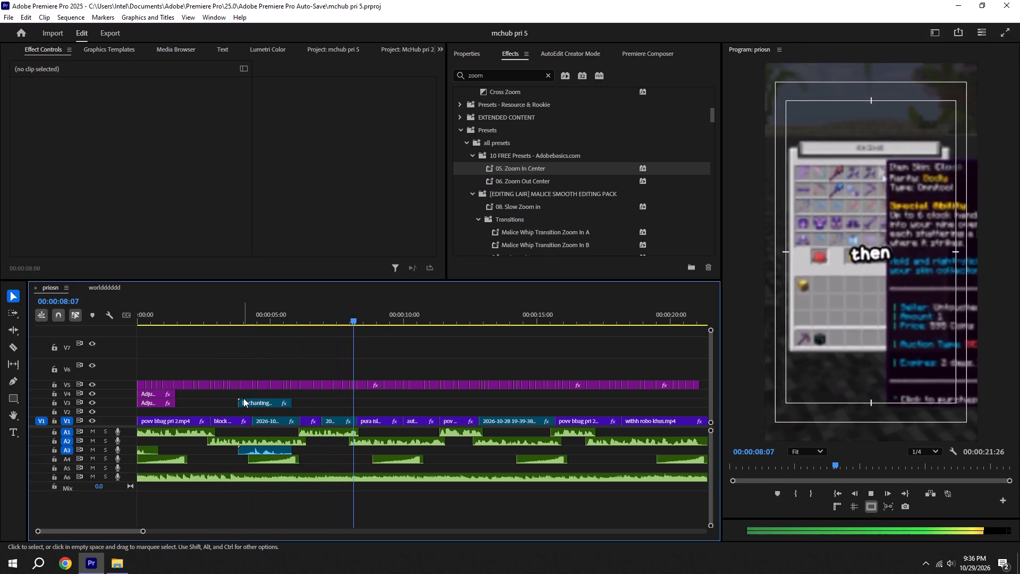
pyautogui.press('space')
pyautogui.keyDown('alt'); pyautogui.scroll(4, 303, 457); pyautogui.keyUp('alt')
pyautogui.hotkey('ctrl', 's')
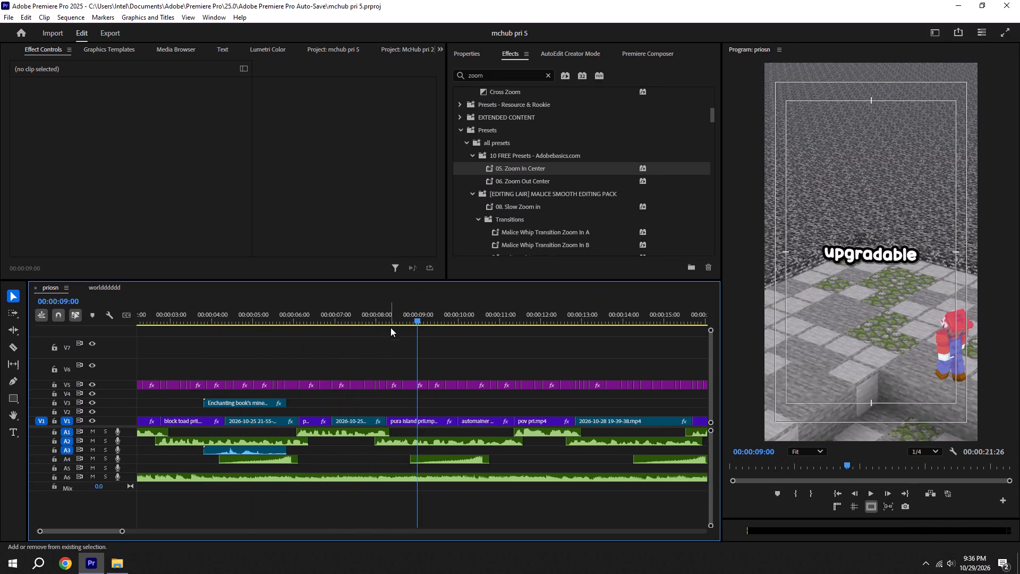
pyautogui.keyDown('shift'); pyautogui.click(390, 319); pyautogui.keyUp('shift')
pyautogui.click(639, 48)
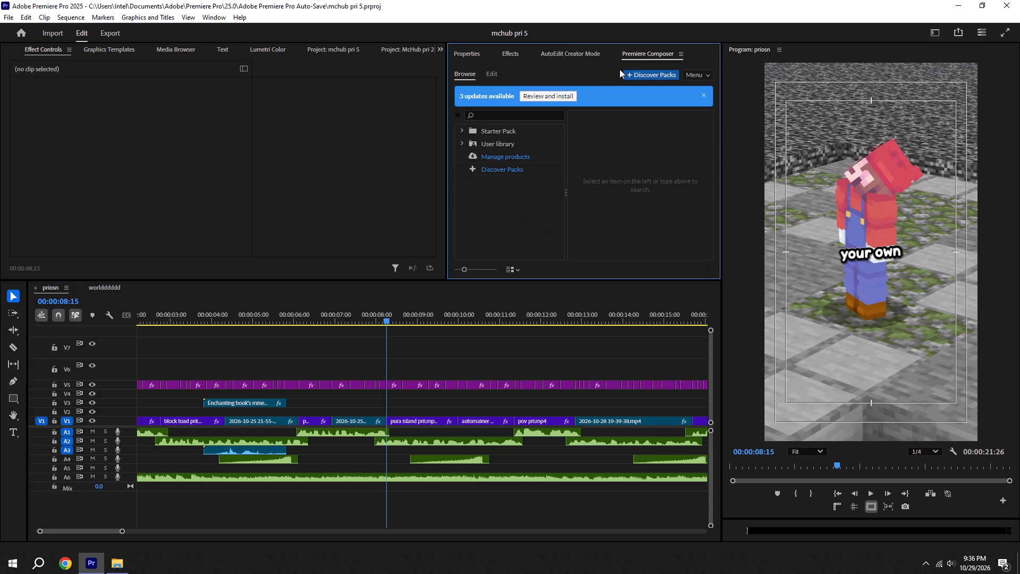
pyautogui.click(494, 129)
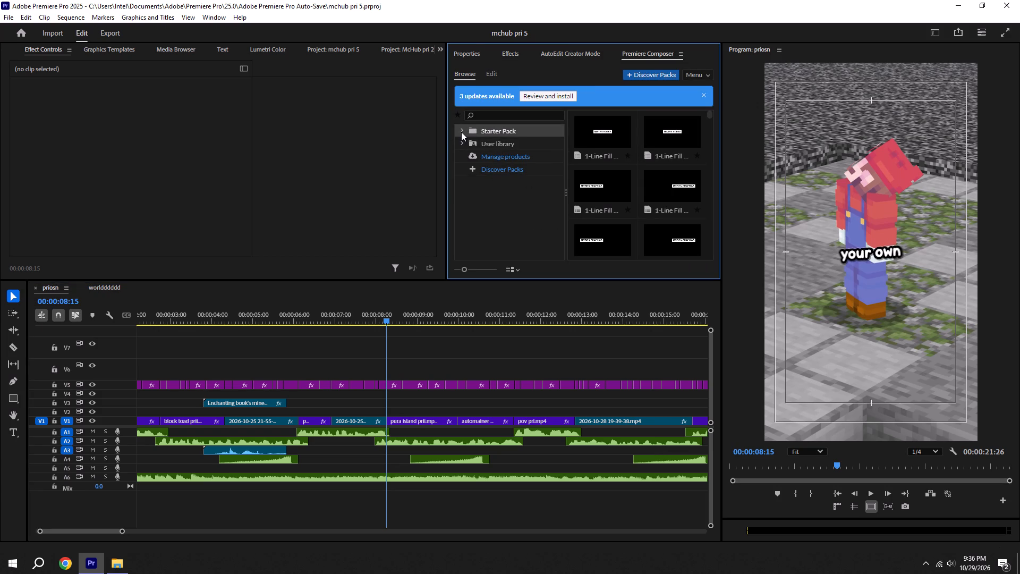
pyautogui.click(461, 132)
pyautogui.click(504, 165)
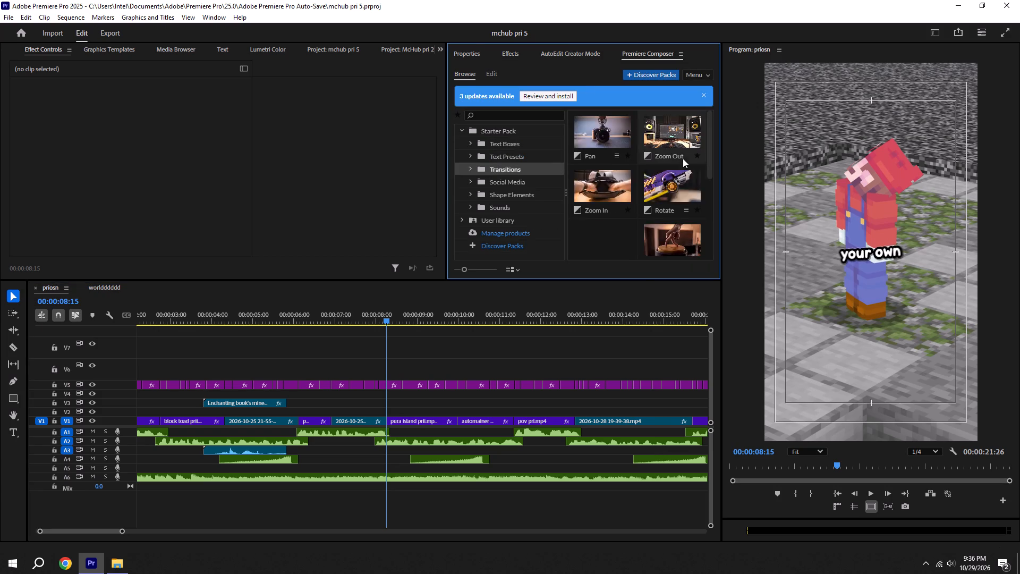
pyautogui.click(670, 142)
pyautogui.click(707, 272)
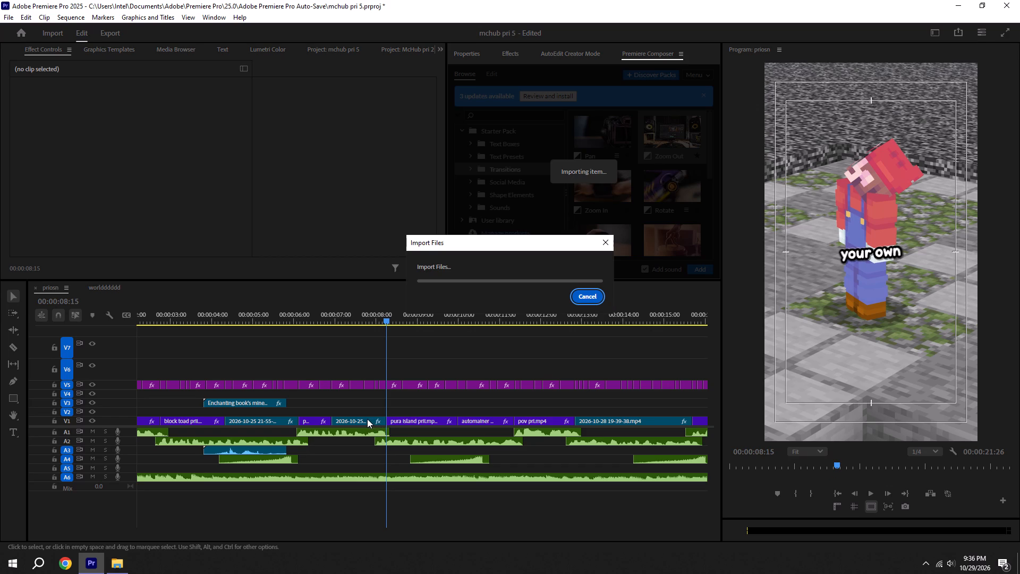
pyautogui.click(586, 296)
pyautogui.click(641, 201)
pyautogui.doubleClick(656, 135)
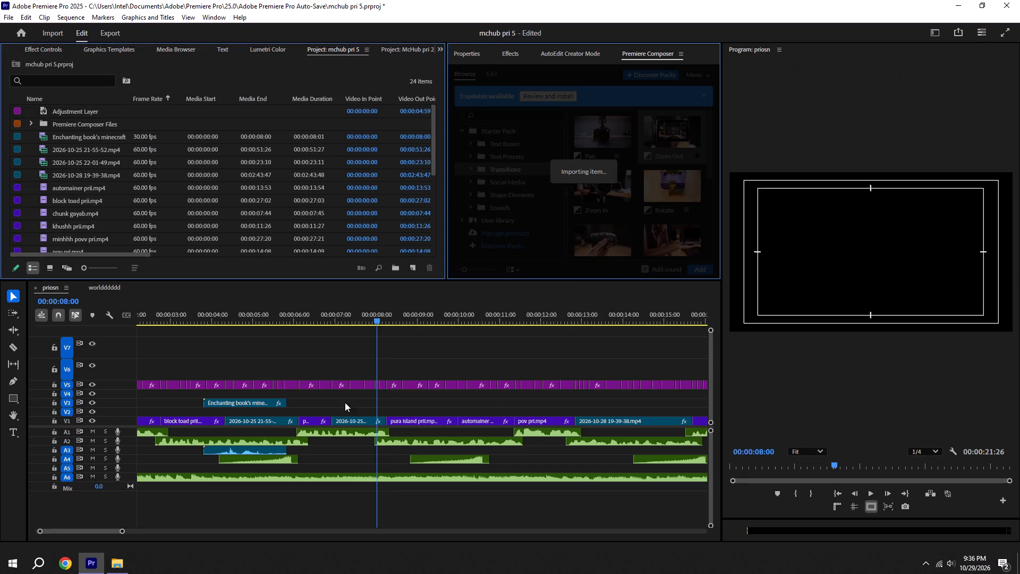
# Shift the Zoom Out transition layers and sound onto the cut before pura island prii.mp4, save the project, and play it back.
pyautogui.keyDown('alt'); pyautogui.scroll(5, 388, 439); pyautogui.keyUp('alt')
pyautogui.moveTo(394, 412); pyautogui.dragTo(400, 412)
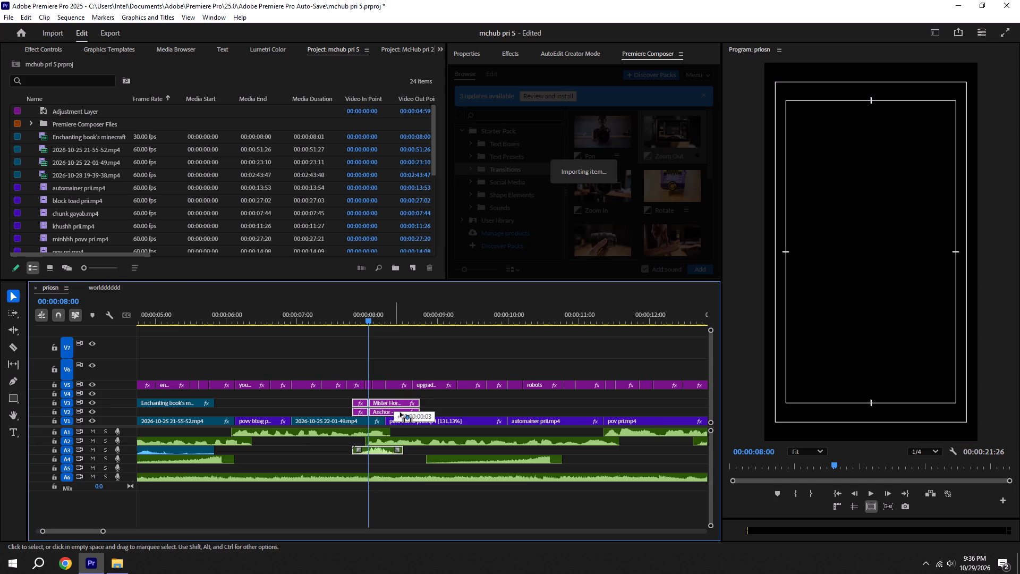
pyautogui.moveTo(400, 412); pyautogui.dragTo(410, 412)
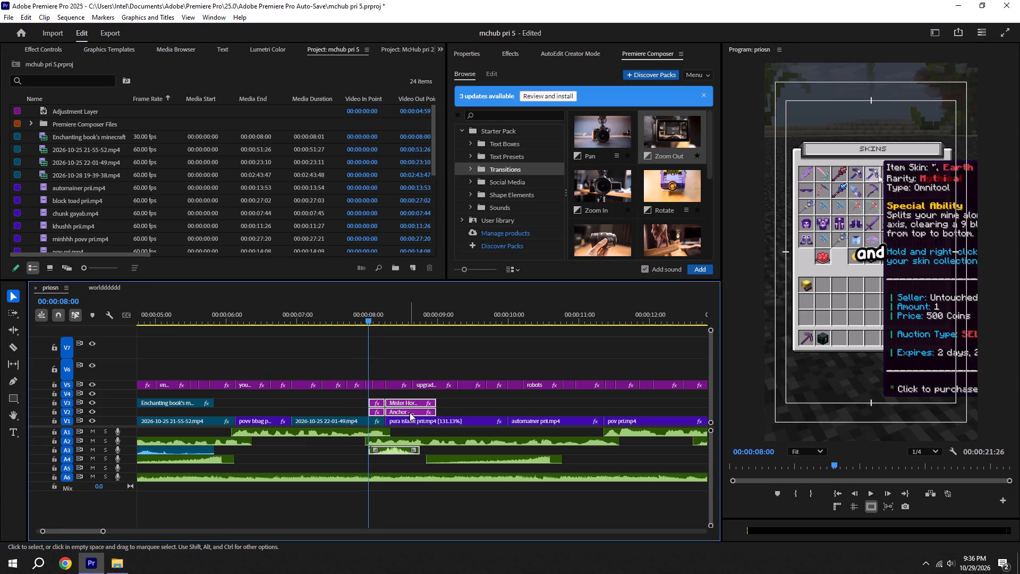
pyautogui.click(409, 411)
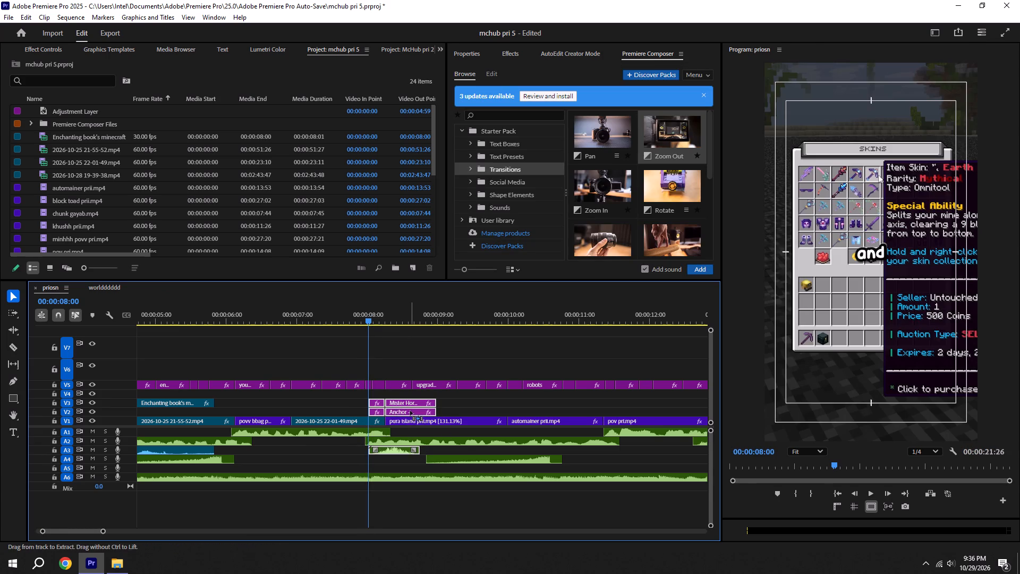
pyautogui.hotkey('ctrl', 's')
pyautogui.keyDown('alt'); pyautogui.scroll(-5, 410, 411); pyautogui.keyUp('alt')
pyautogui.press('space')
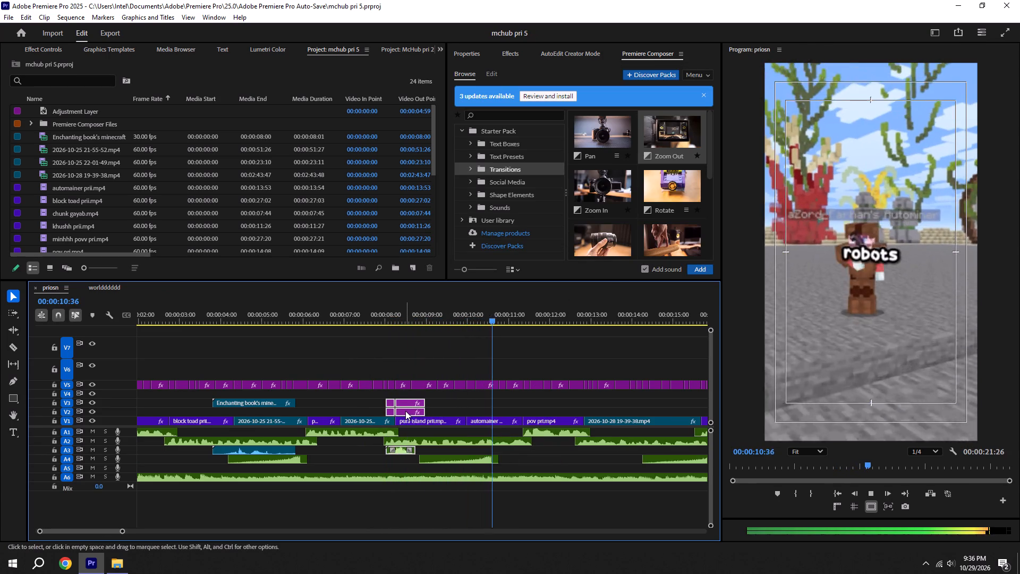
pyautogui.hotkey('ctrl', 's')
pyautogui.keyDown('alt'); pyautogui.scroll(-6, 414, 418); pyautogui.keyUp('alt')
pyautogui.press('space')
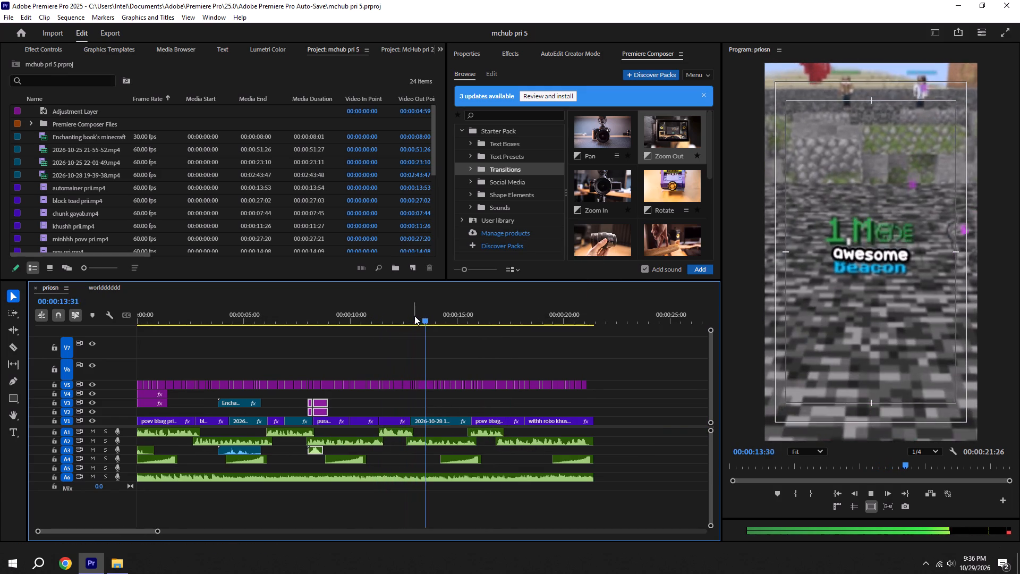
pyautogui.keyDown('shift'); pyautogui.moveTo(410, 317); pyautogui.dragTo(444, 325); pyautogui.keyUp('shift')
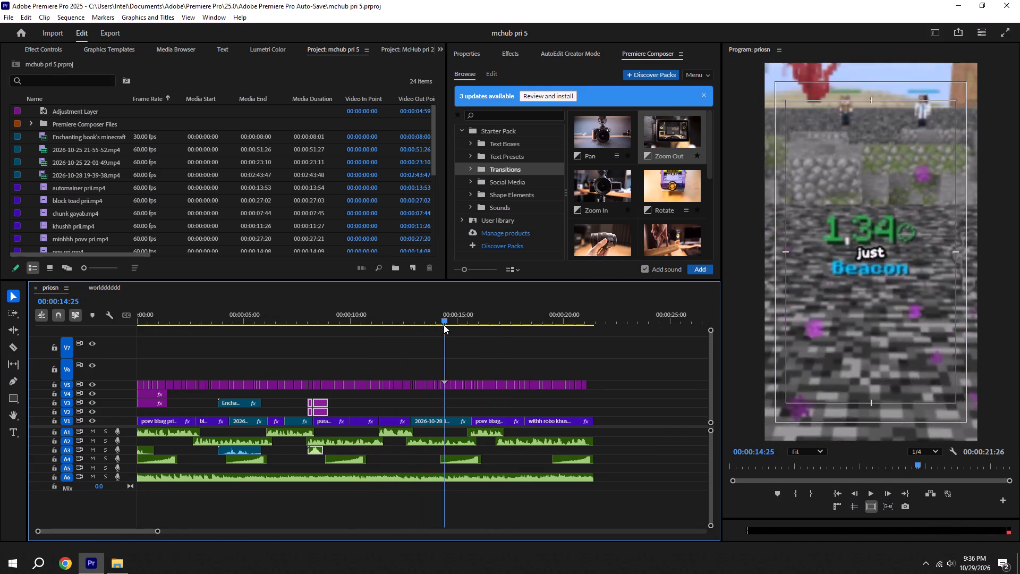
pyautogui.keyDown('shift'); pyautogui.moveTo(444, 325); pyautogui.dragTo(471, 327); pyautogui.keyUp('shift')
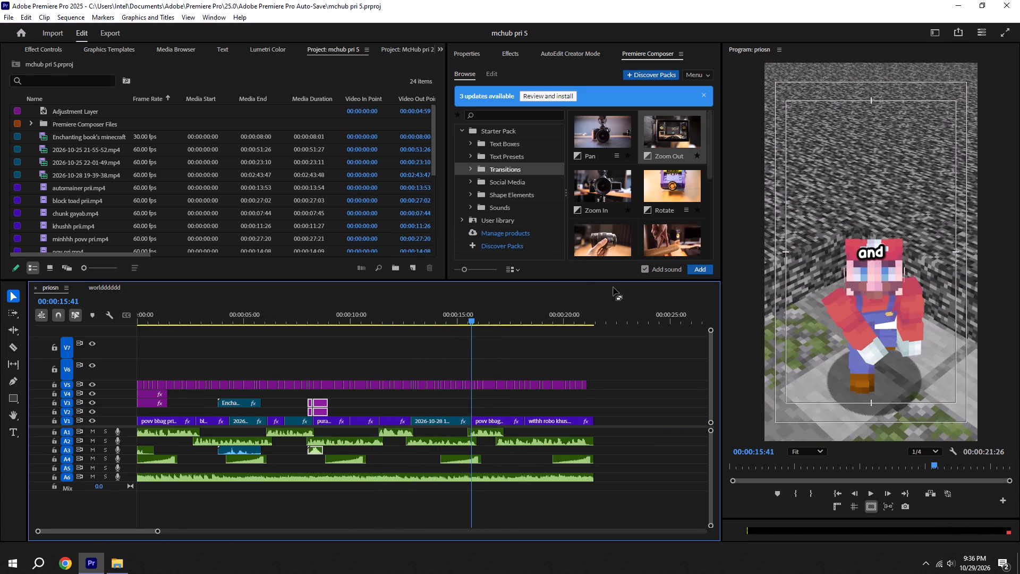
pyautogui.click(664, 201)
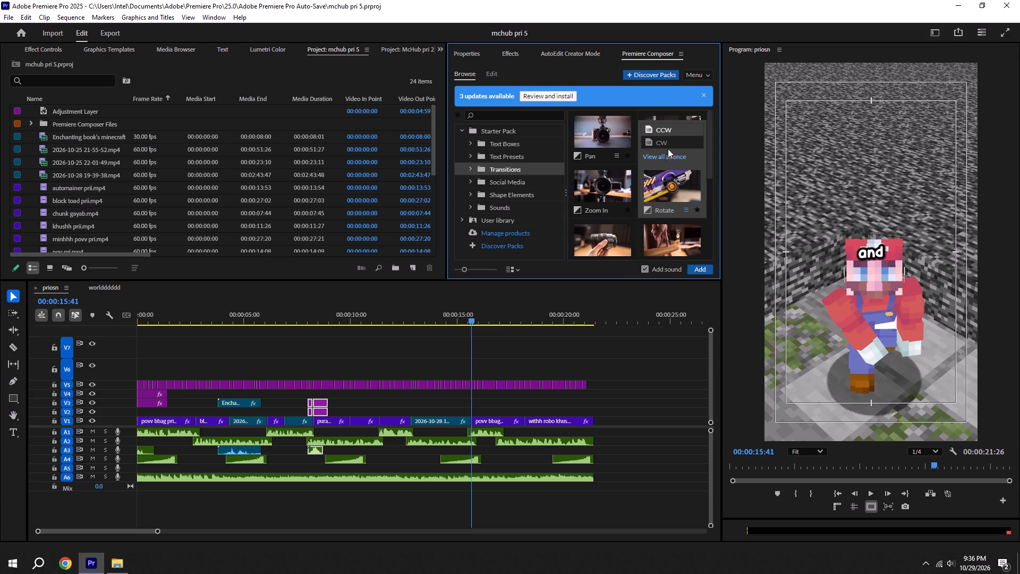
pyautogui.click(703, 266)
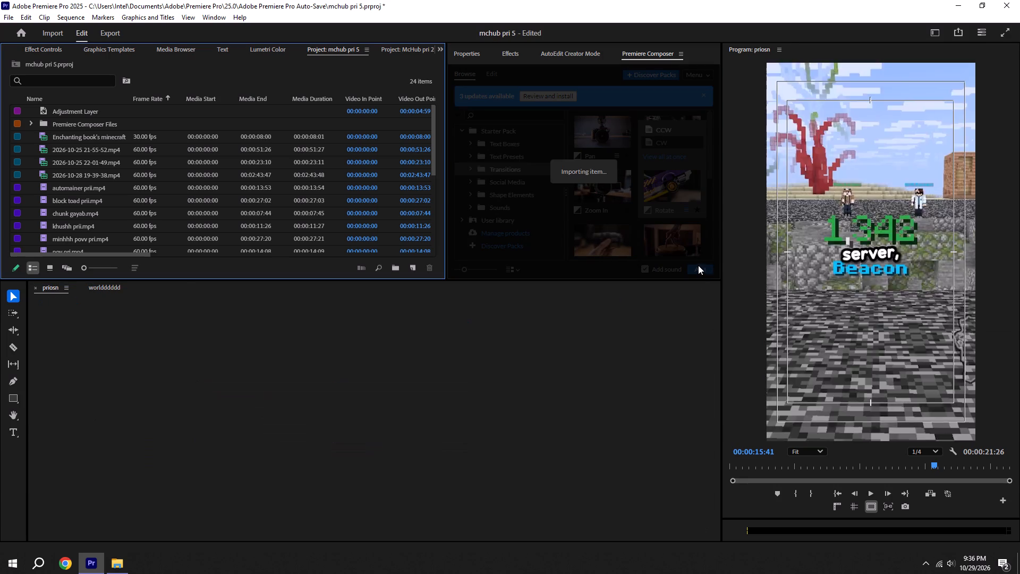
pyautogui.keyDown('shift'); pyautogui.moveTo(466, 314); pyautogui.dragTo(458, 313); pyautogui.keyUp('shift')
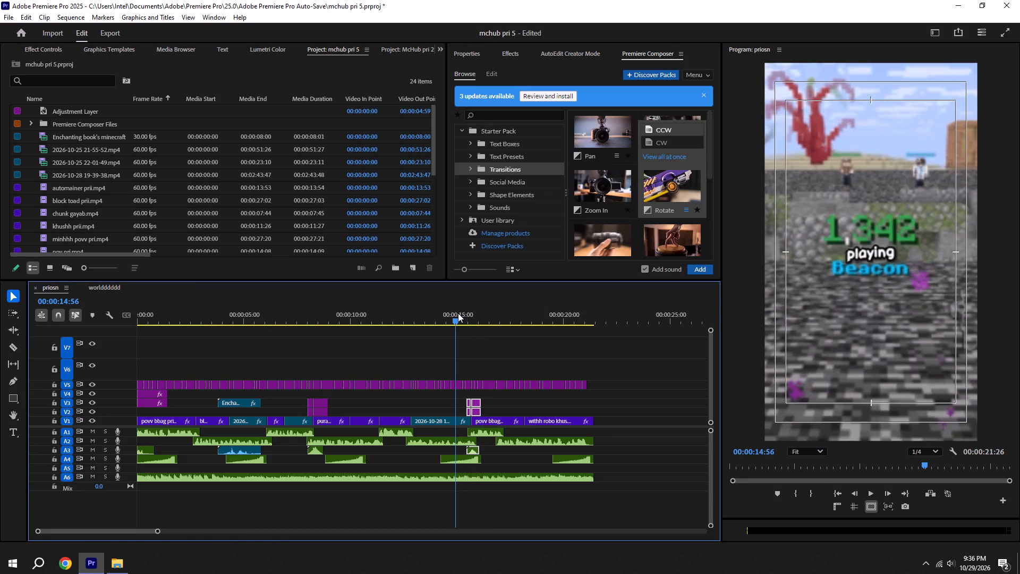
pyautogui.press('space')
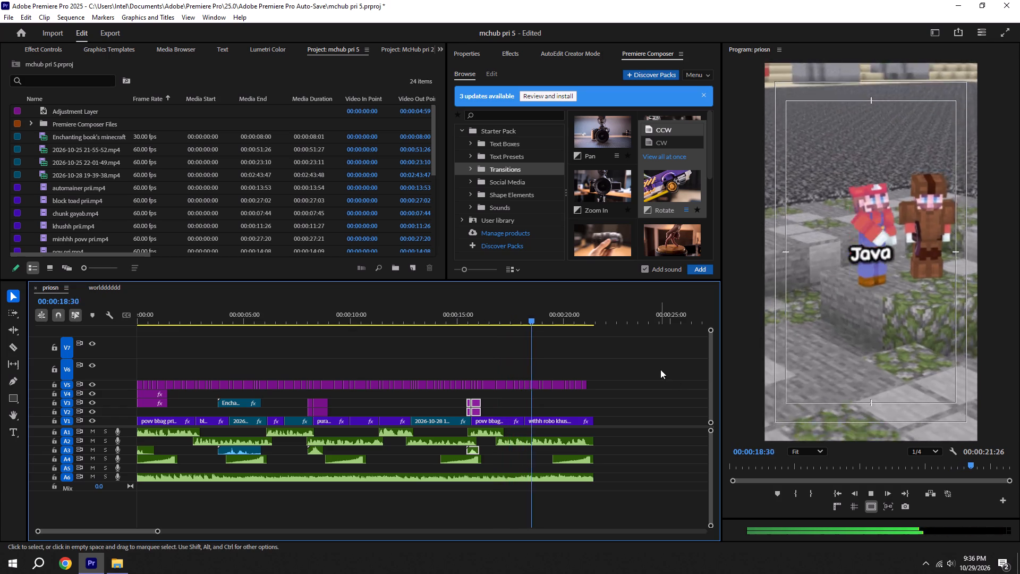
# Add the Zoom Out transition from the Starter Pack at the cut between povv bbag pri 2.mp4 and block toad prii.mp4, and save the project.
pyautogui.click(843, 491)
pyautogui.press('space')
pyautogui.keyDown('alt'); pyautogui.scroll(3, 274, 433); pyautogui.keyUp('alt')
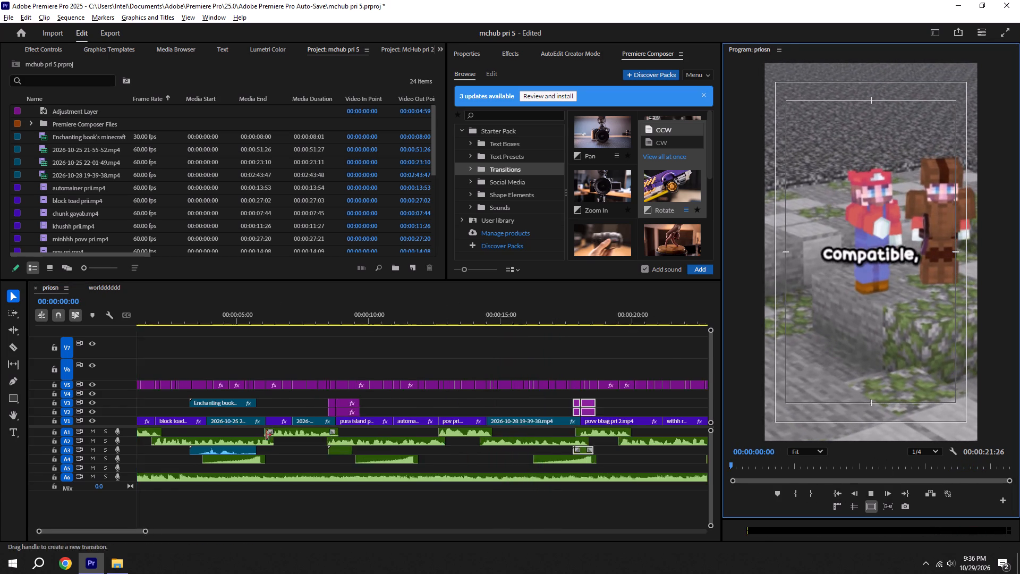
pyautogui.keyDown('alt'); pyautogui.scroll(6, 266, 435); pyautogui.keyUp('alt')
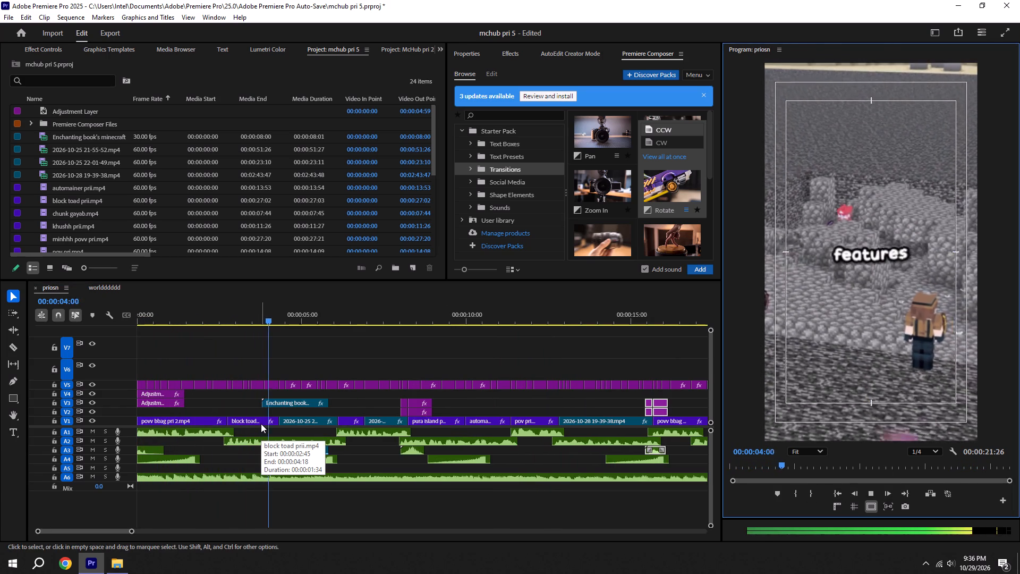
pyautogui.hotkey('ctrl', 's')
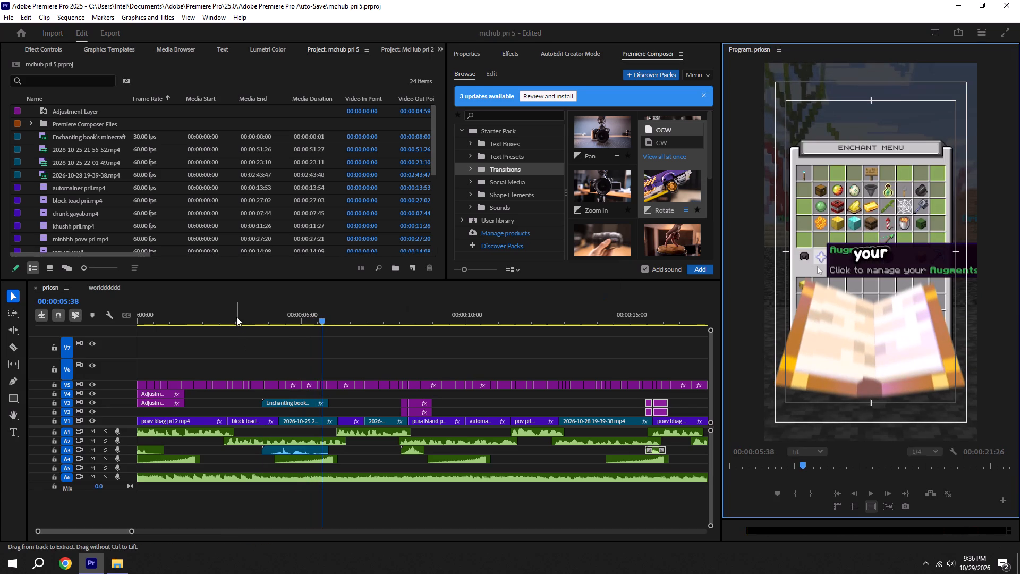
pyautogui.keyDown('shift'); pyautogui.moveTo(233, 313); pyautogui.dragTo(227, 314); pyautogui.keyUp('shift')
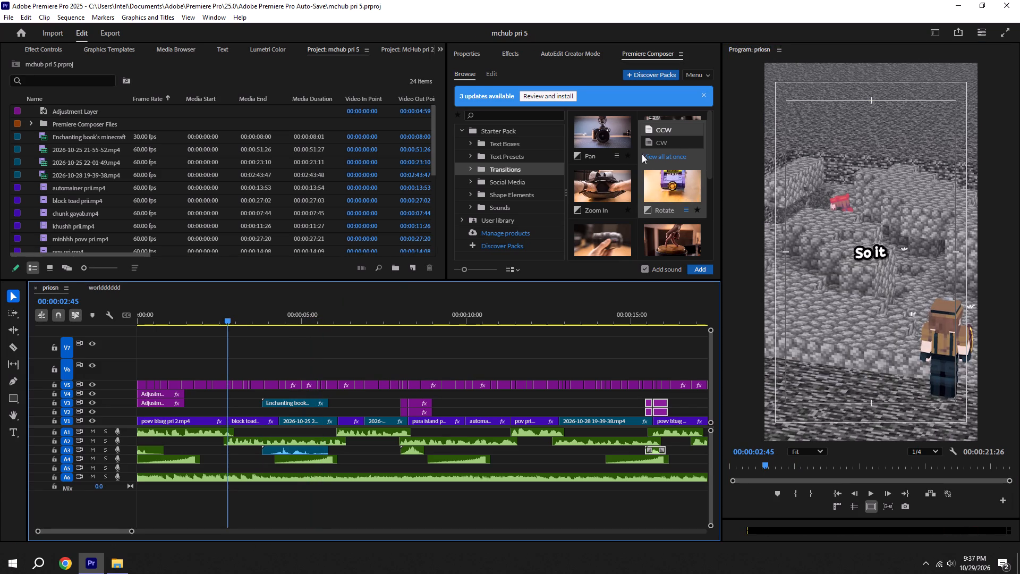
pyautogui.click(608, 135)
pyautogui.click(642, 133)
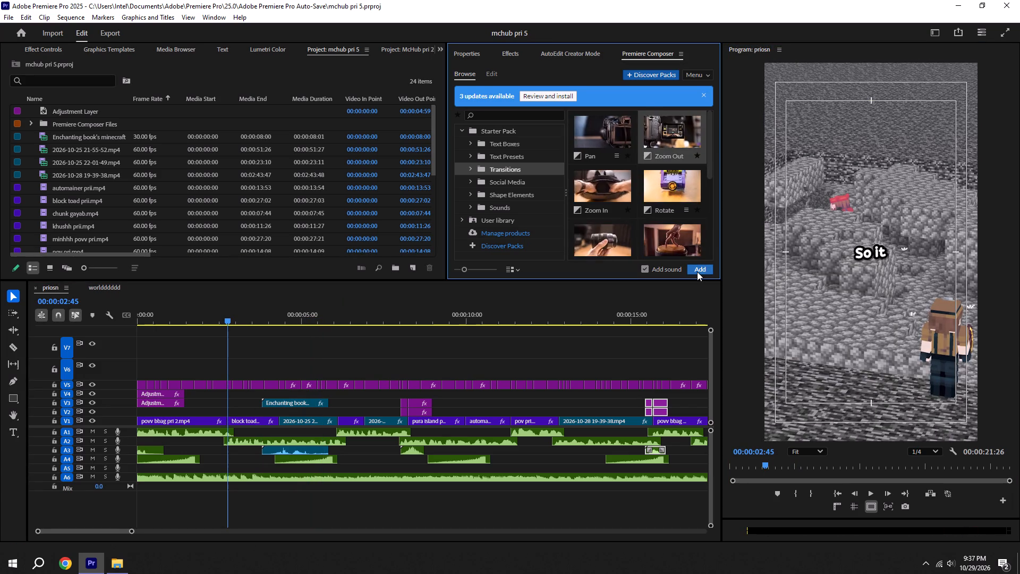
pyautogui.click(697, 272)
pyautogui.hotkey('ctrl', 's')
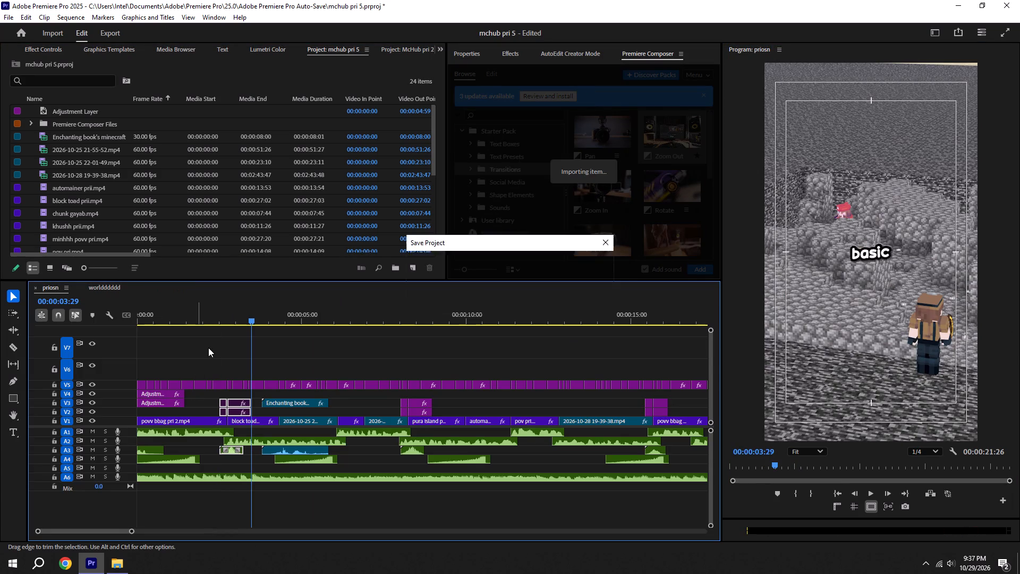
# Play back the sequence from just before the new Zoom Out transition to near the end, and save the project.
pyautogui.moveTo(203, 320); pyautogui.dragTo(163, 314)
pyautogui.press('space')
pyautogui.keyDown('alt'); pyautogui.scroll(-4, 207, 351); pyautogui.keyUp('alt')
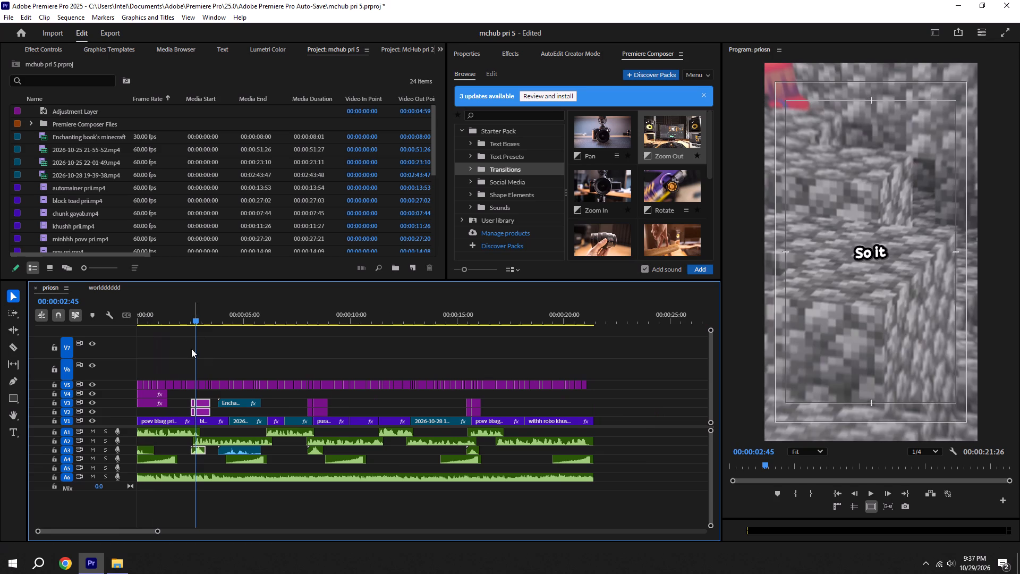
pyautogui.click(176, 320)
pyautogui.press('space')
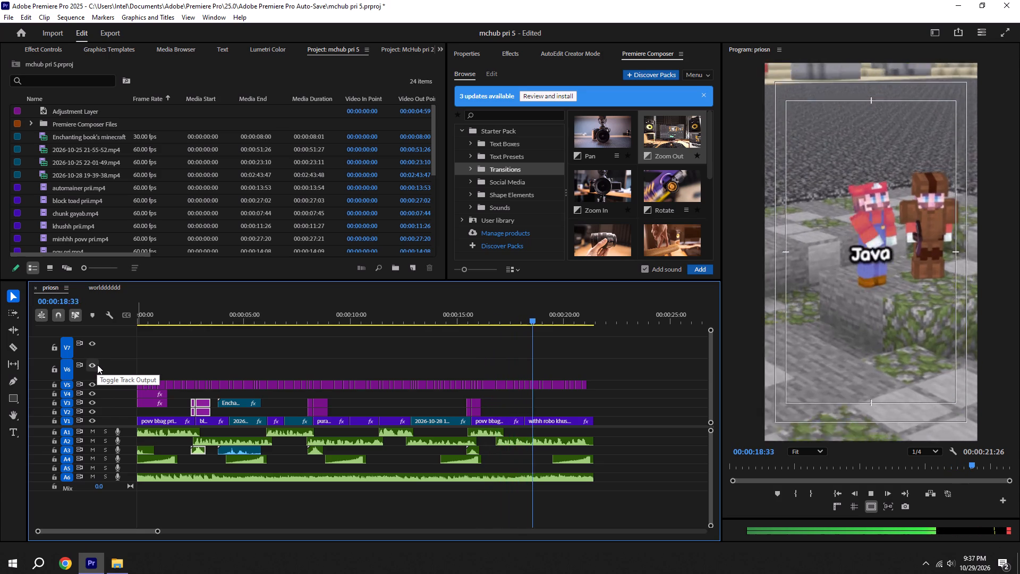
pyautogui.keyDown('alt'); pyautogui.scroll(-5, 394, 451); pyautogui.keyUp('alt')
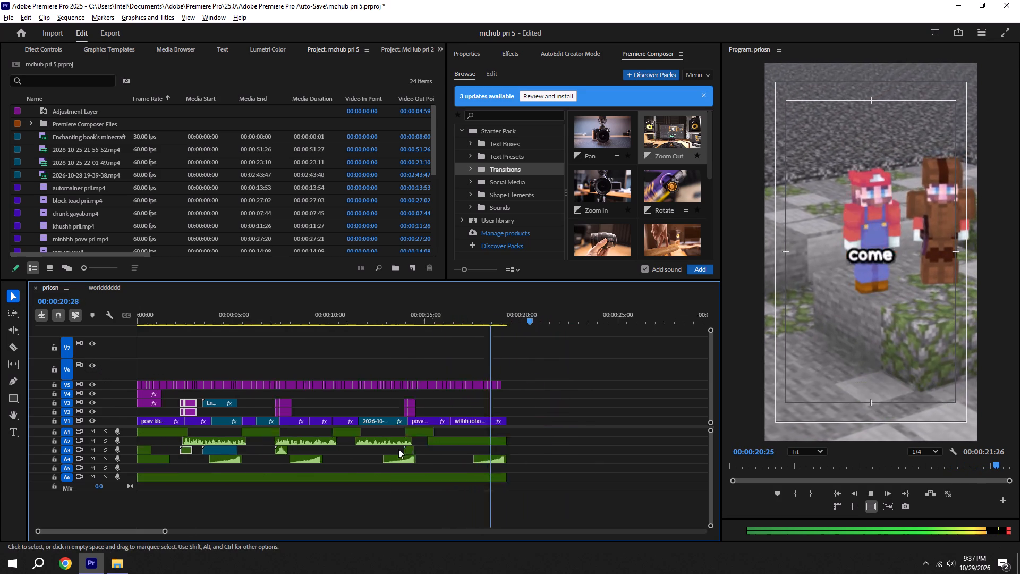
pyautogui.hotkey('ctrl', 's')
# Shift the first rising sound on track A4 later so it ends where the first Zoom Out transition starts, save, and replay from the beginning.
pyautogui.click(828, 489)
pyautogui.click(844, 489)
pyautogui.click(837, 489)
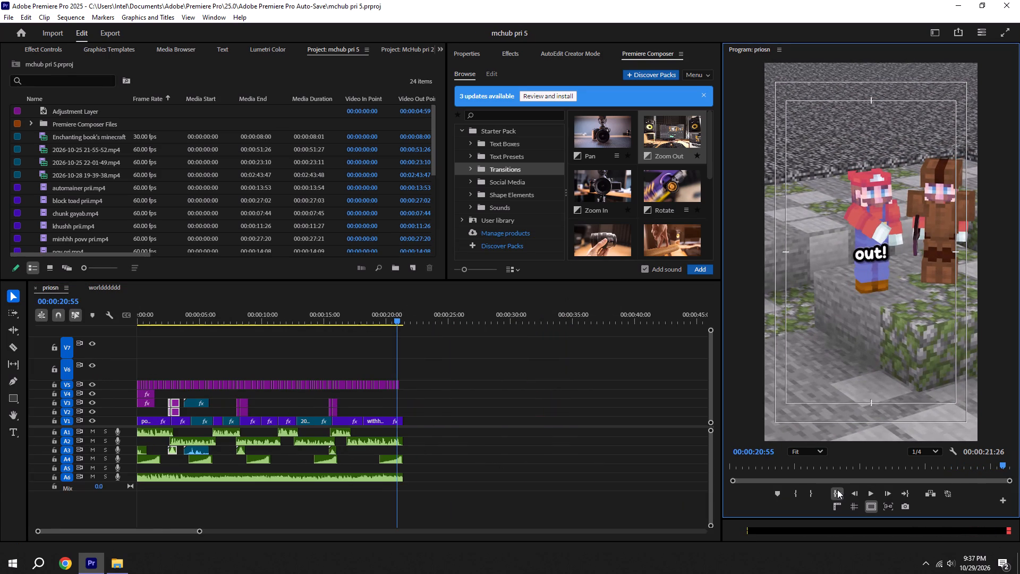
pyautogui.press('space')
pyautogui.keyDown('alt'); pyautogui.scroll(9, 308, 476); pyautogui.keyUp('alt')
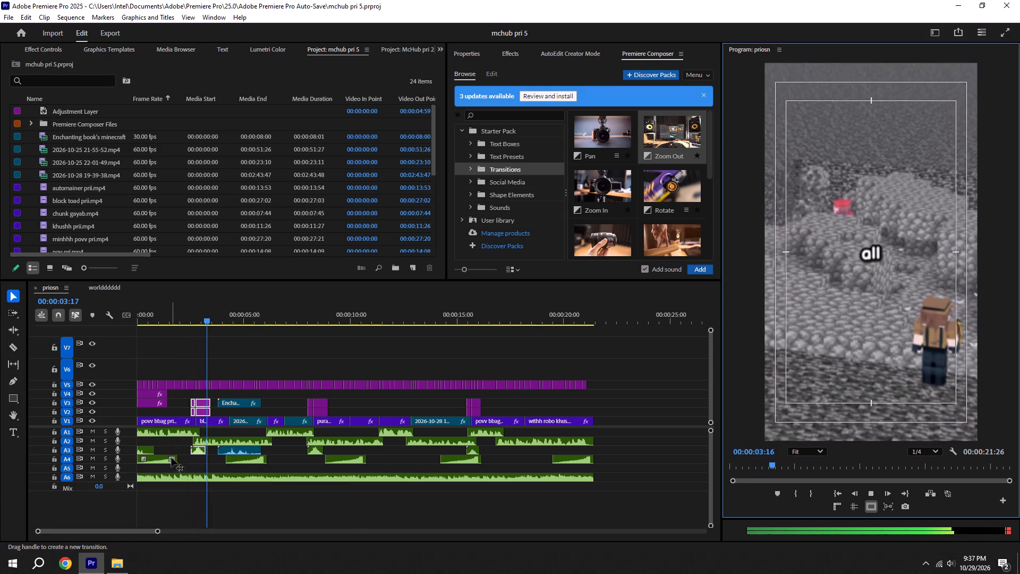
pyautogui.press('space')
pyautogui.scroll(15, 170, 455)
pyautogui.moveTo(188, 458); pyautogui.dragTo(202, 456)
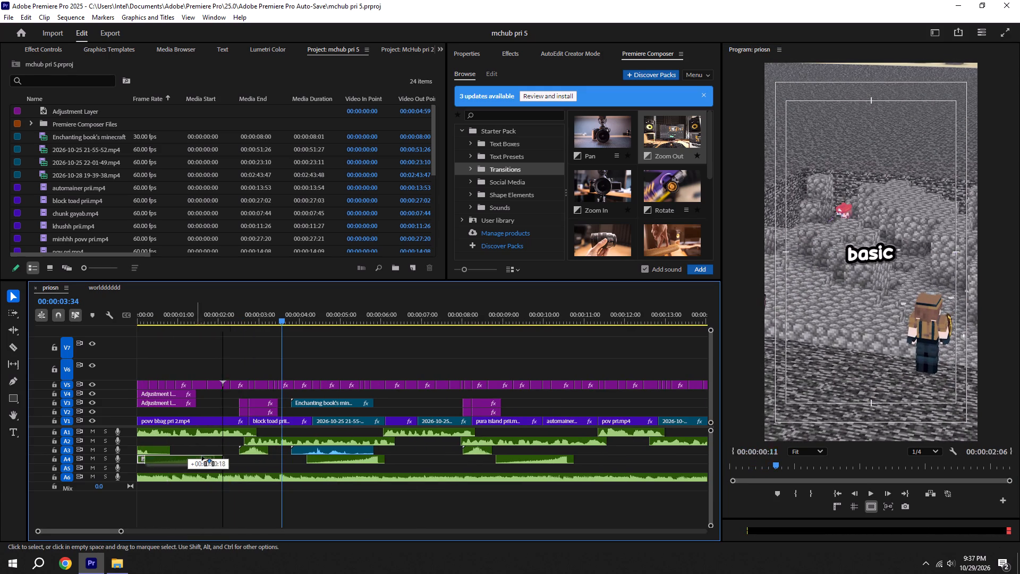
pyautogui.moveTo(202, 456); pyautogui.dragTo(213, 456)
pyautogui.hotkey('ctrl', 's')
pyautogui.moveTo(172, 319); pyautogui.dragTo(39, 322)
pyautogui.press('space')
pyautogui.keyDown('alt'); pyautogui.scroll(5, 182, 419); pyautogui.keyUp('alt')
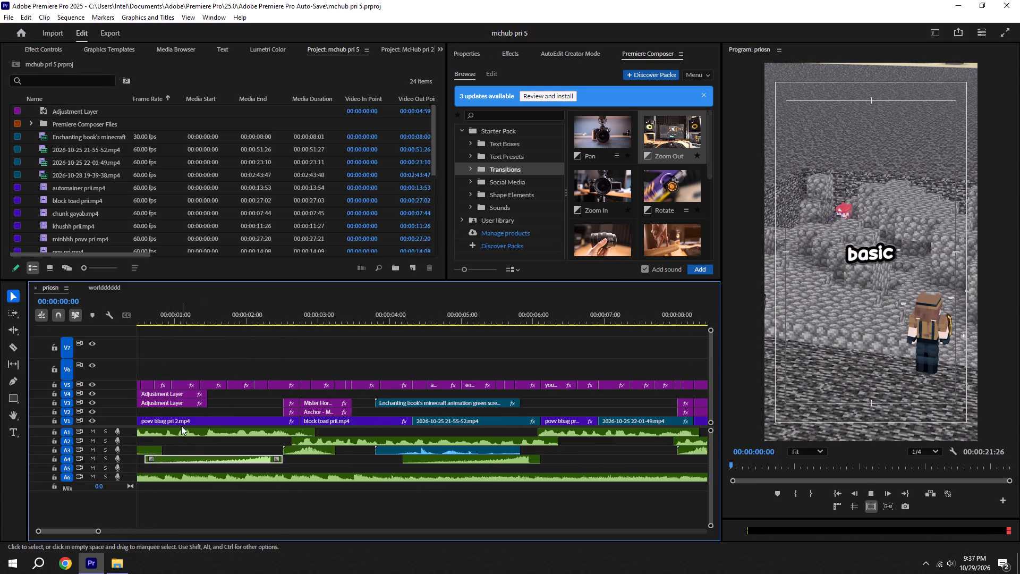
pyautogui.scroll(6, 181, 426)
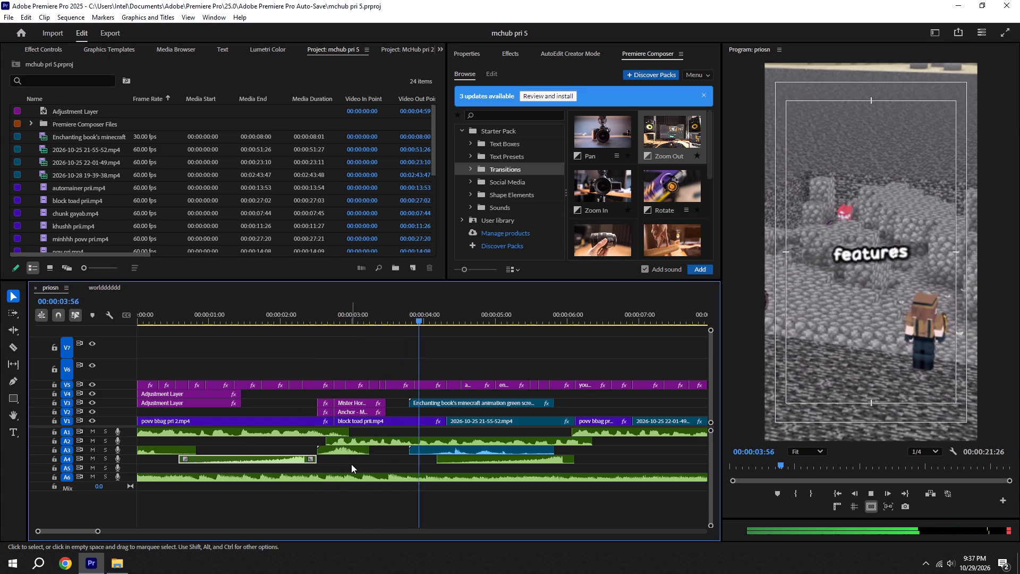
pyautogui.keyDown('alt'); pyautogui.scroll(-5, 429, 438); pyautogui.keyUp('alt')
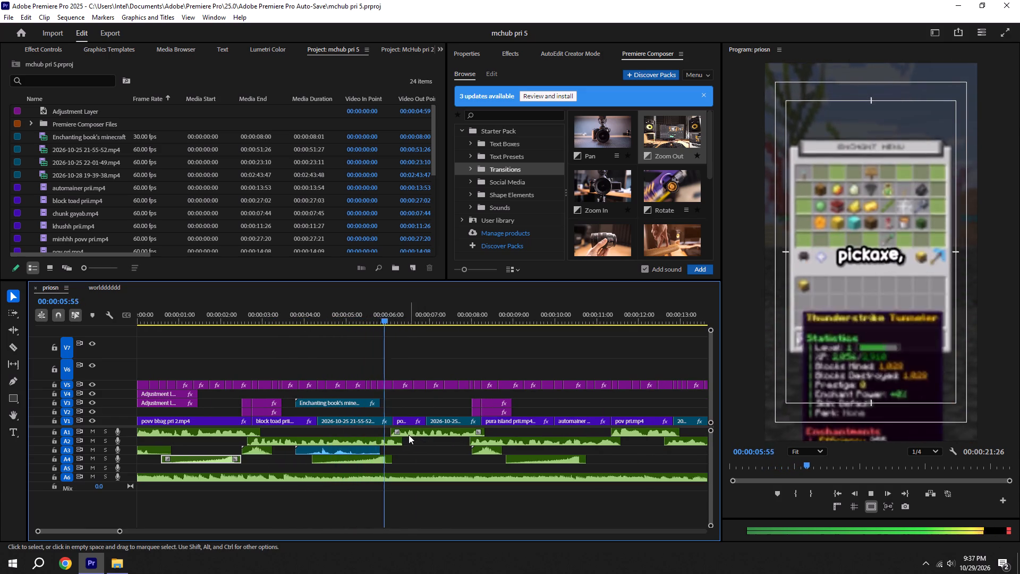
pyautogui.press('space')
pyautogui.moveTo(366, 456); pyautogui.dragTo(390, 457)
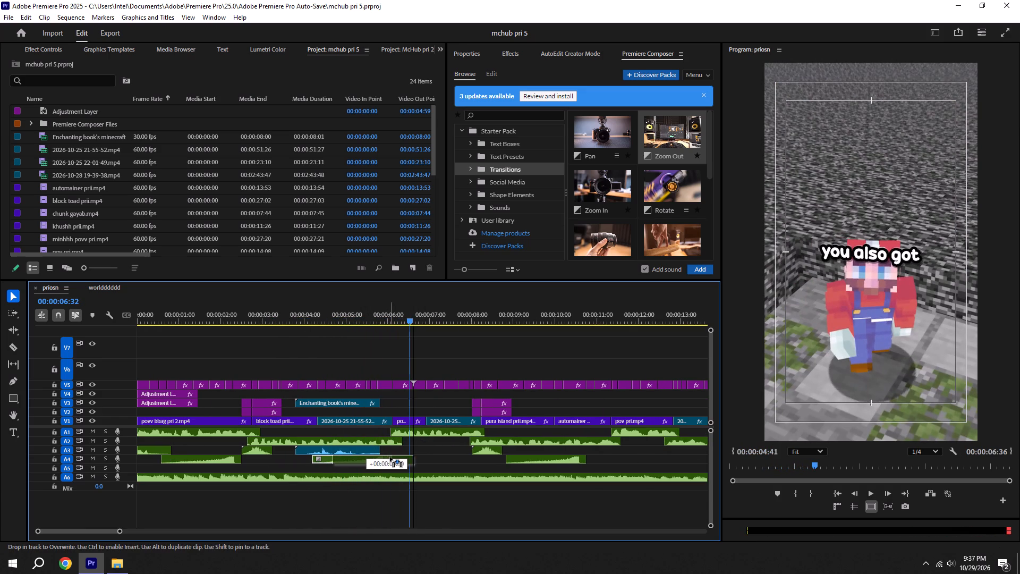
pyautogui.moveTo(390, 457); pyautogui.dragTo(395, 457)
pyautogui.hotkey('ctrl', 's')
pyautogui.press('space')
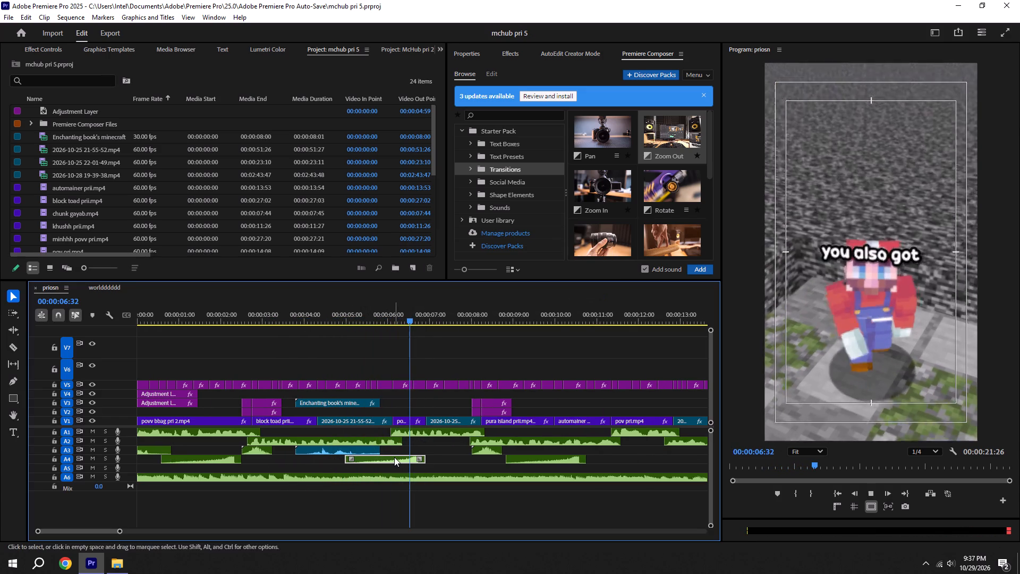
pyautogui.keyDown('alt'); pyautogui.scroll(-4, 434, 453); pyautogui.keyUp('alt')
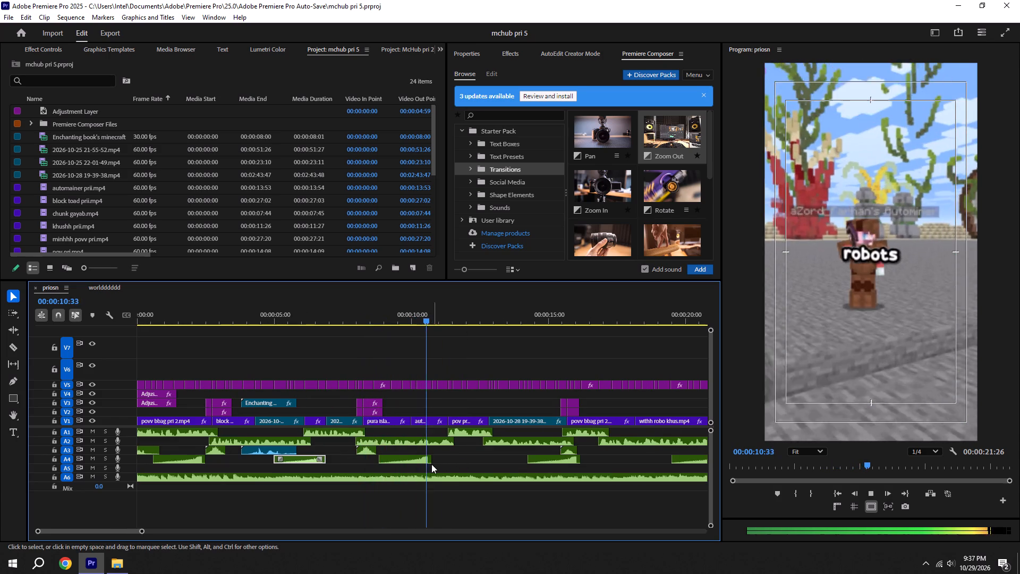
# Shift the third rising sound on A4 about one second later, over the cut to pov pri.mp4, save, and continue playback.
pyautogui.press('space')
pyautogui.moveTo(417, 460); pyautogui.dragTo(440, 460)
pyautogui.hotkey('ctrl', 's')
pyautogui.press('space')
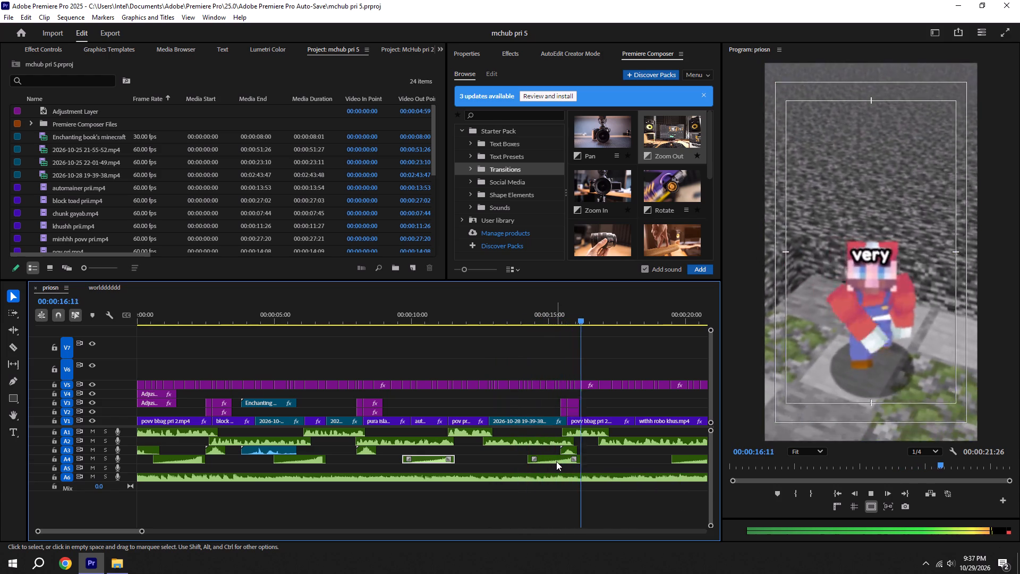
# Shift the fourth rising sound on A4 later so it lies under povv bbag pri 2.mp4, and save the project.
pyautogui.press('space')
pyautogui.moveTo(556, 461); pyautogui.dragTo(596, 461)
pyautogui.press('space')
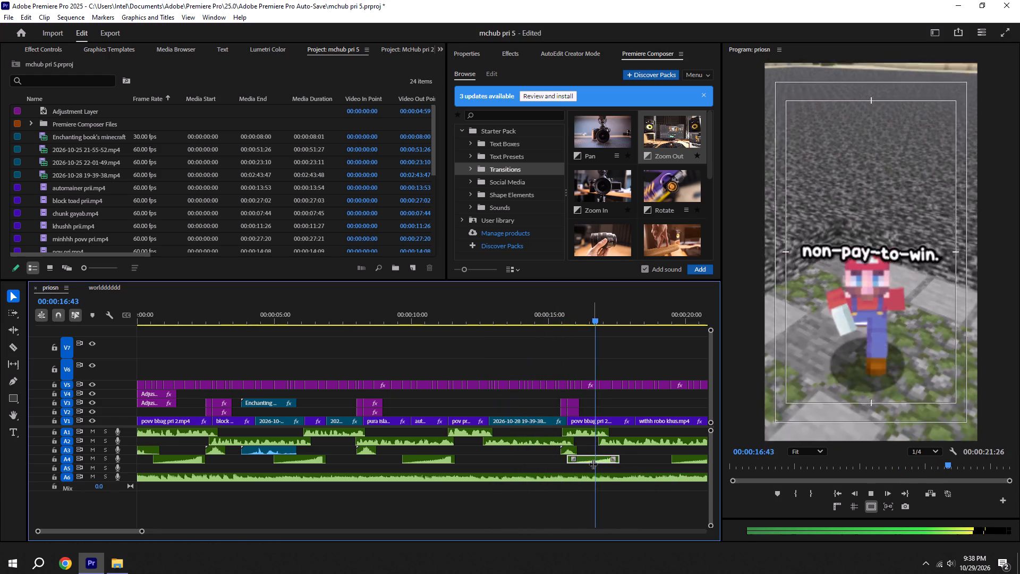
pyautogui.moveTo(601, 462); pyautogui.dragTo(605, 462)
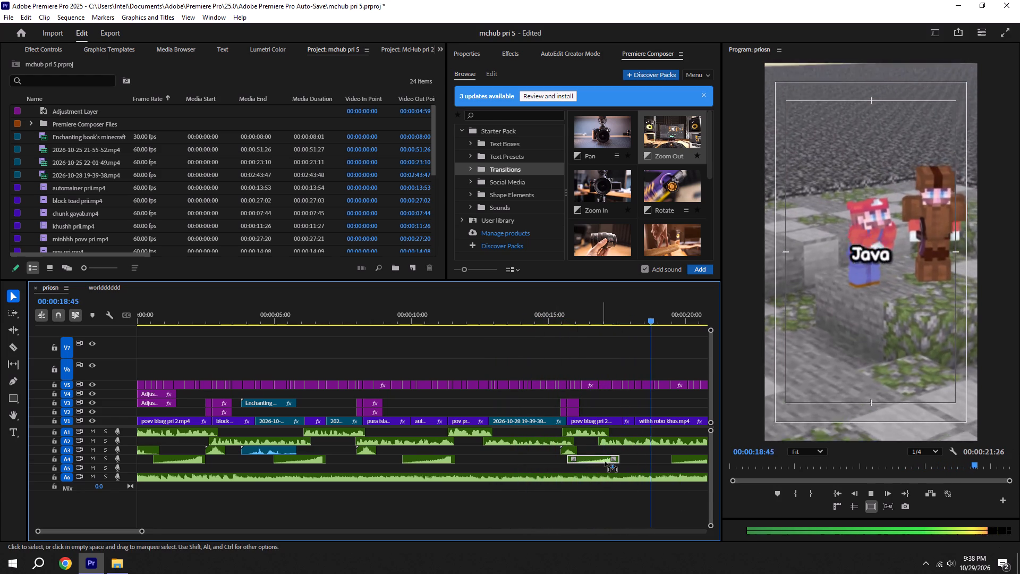
pyautogui.moveTo(605, 462); pyautogui.dragTo(611, 462)
pyautogui.hotkey('ctrl', 's')
pyautogui.keyDown('alt'); pyautogui.scroll(-5, 365, 425); pyautogui.keyUp('alt')
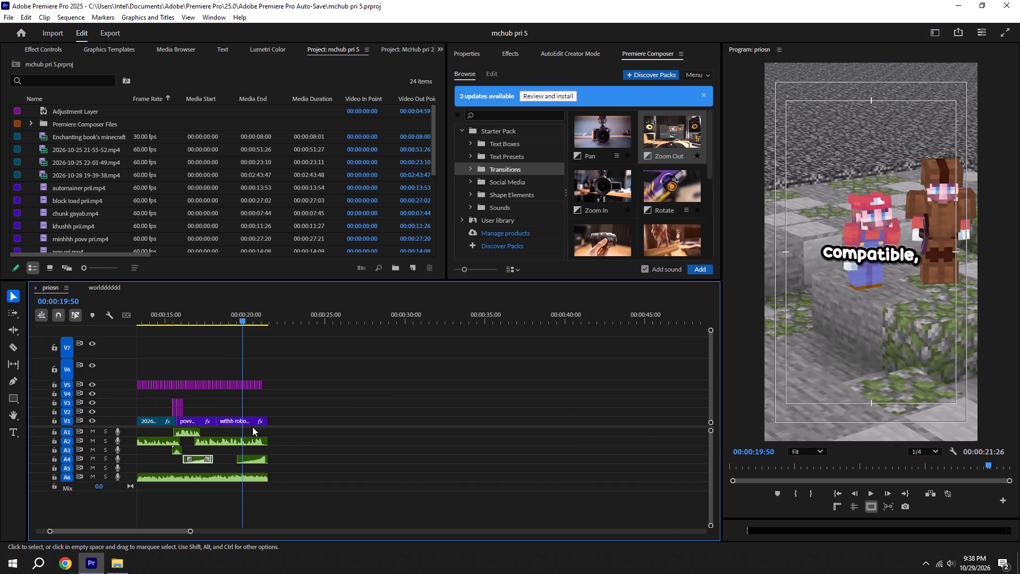
pyautogui.hotkey('ctrl', 's')
# Replay that section, nudge the fourth rising sound slightly later so it overlaps the cut to withh robo khus.mp4, and save the project.
pyautogui.scroll(5, 190, 348)
pyautogui.click(258, 319)
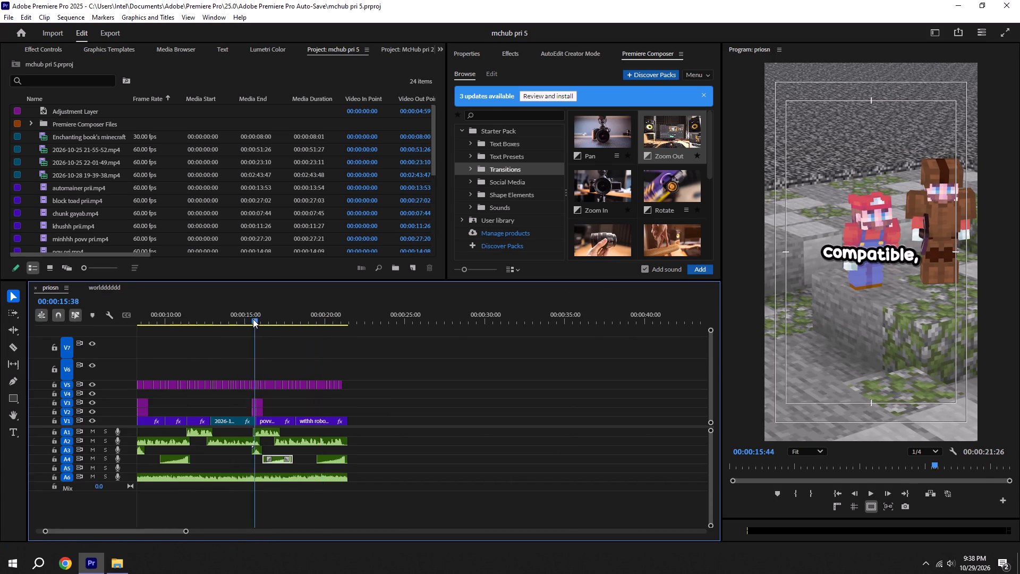
pyautogui.press('space')
pyautogui.keyDown('alt'); pyautogui.scroll(11, 288, 386); pyautogui.keyUp('alt')
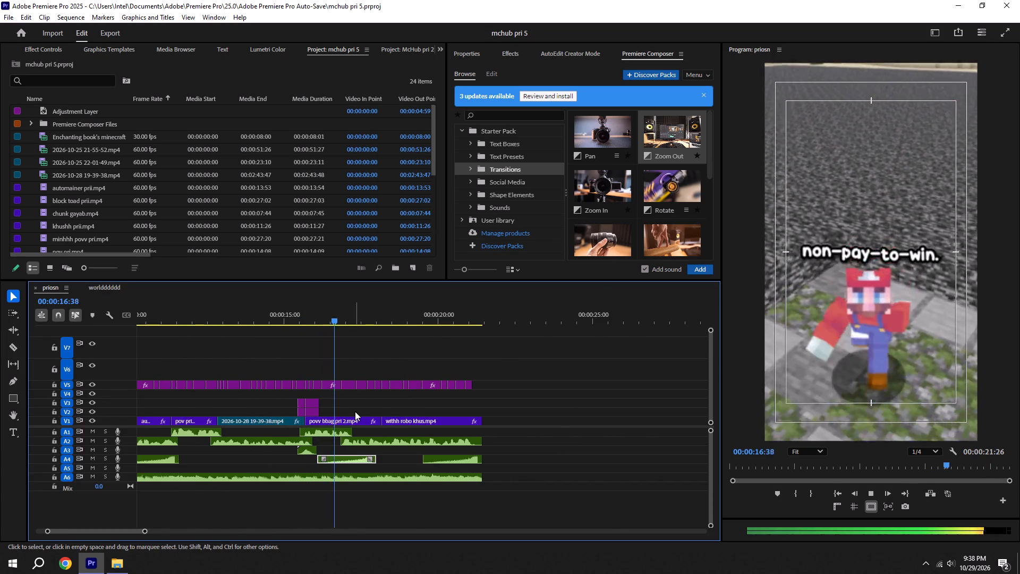
pyautogui.press('space')
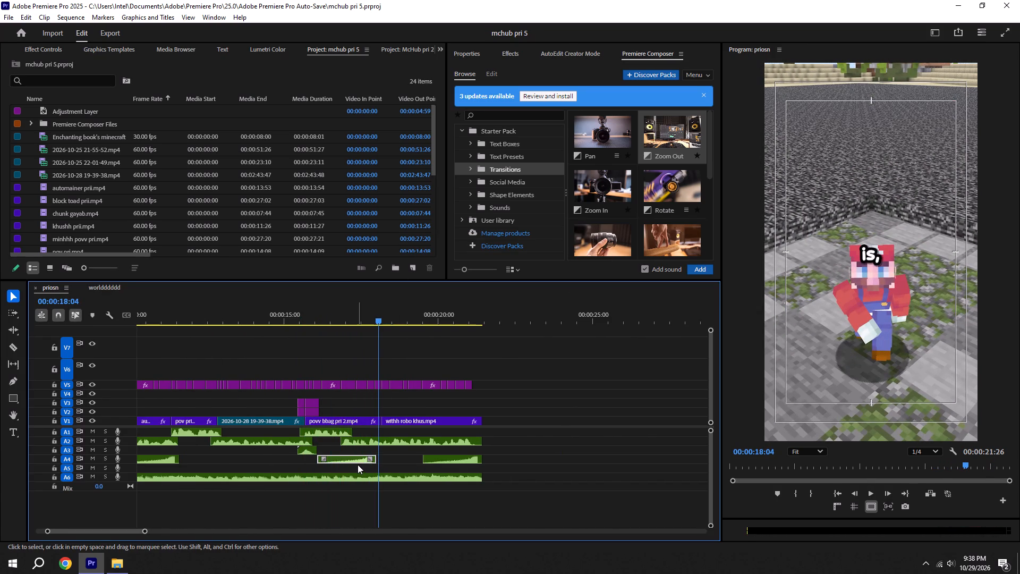
pyautogui.click(358, 465)
pyautogui.moveTo(360, 463); pyautogui.dragTo(368, 460)
pyautogui.scroll(10, 371, 463)
pyautogui.press('space')
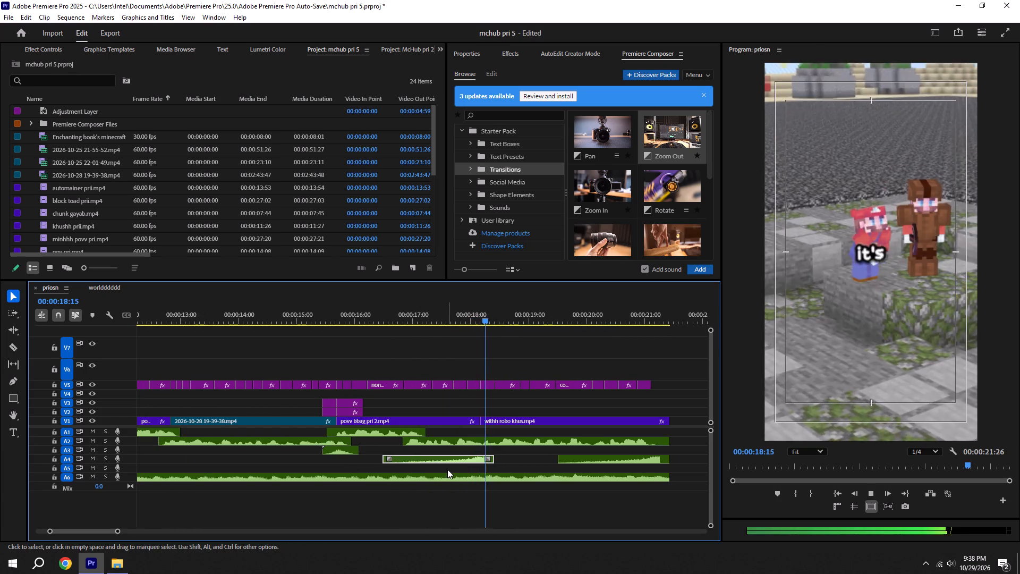
pyautogui.hotkey('ctrl', 's')
pyautogui.scroll(-4, 540, 458)
pyautogui.keyDown('alt'); pyautogui.scroll(-7, 584, 476); pyautogui.keyUp('alt')
pyautogui.hotkey('ctrl', 's')
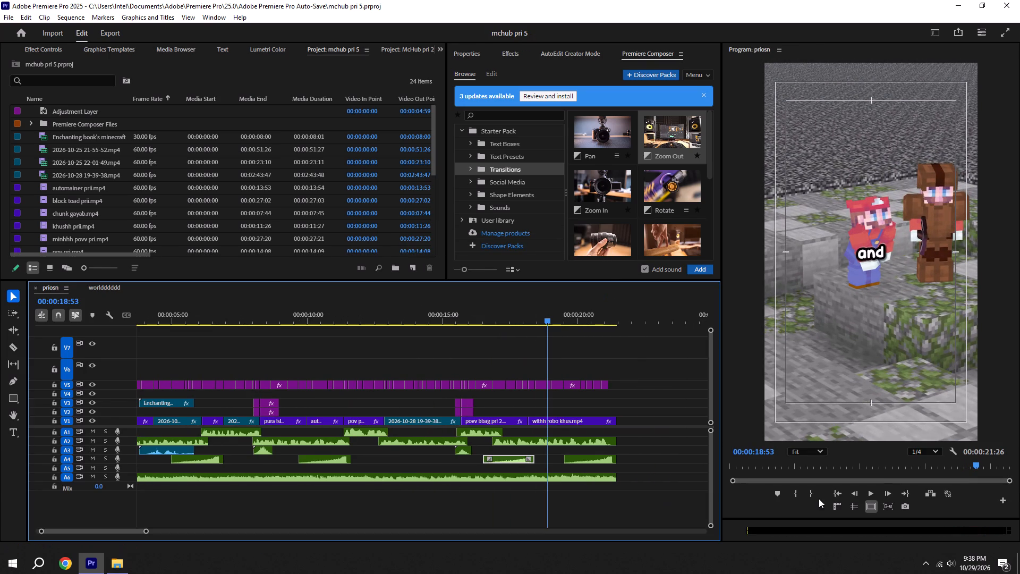
# Play the whole priosn sequence repeatedly from the beginning to review the transitions and the timing of the shifted sounds.
pyautogui.click(840, 496)
pyautogui.keyDown('alt'); pyautogui.scroll(-5, 561, 461); pyautogui.keyUp('alt')
pyautogui.click(586, 453)
pyautogui.press('space')
pyautogui.scroll(4, 477, 471)
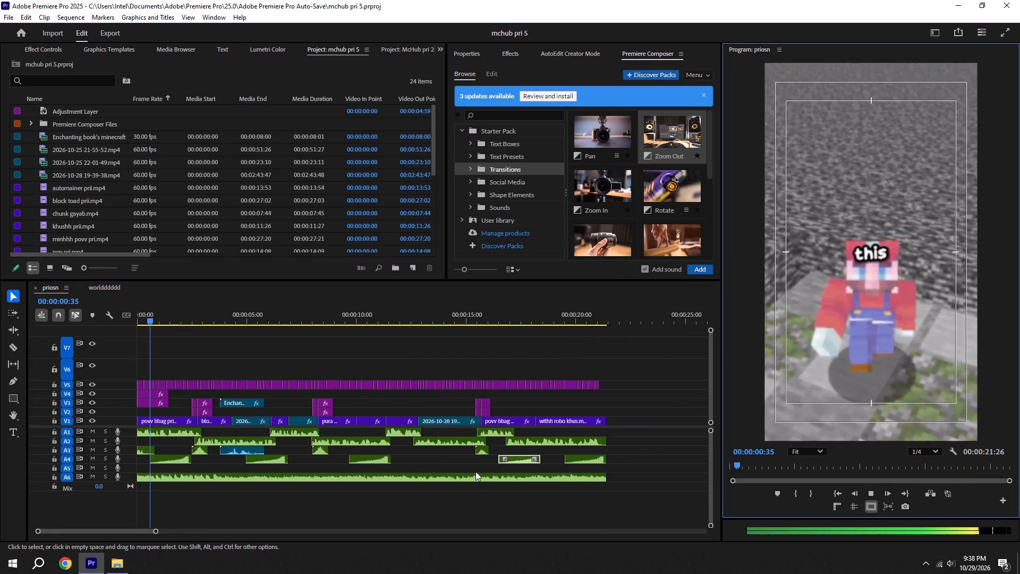
pyautogui.scroll(5, 486, 465)
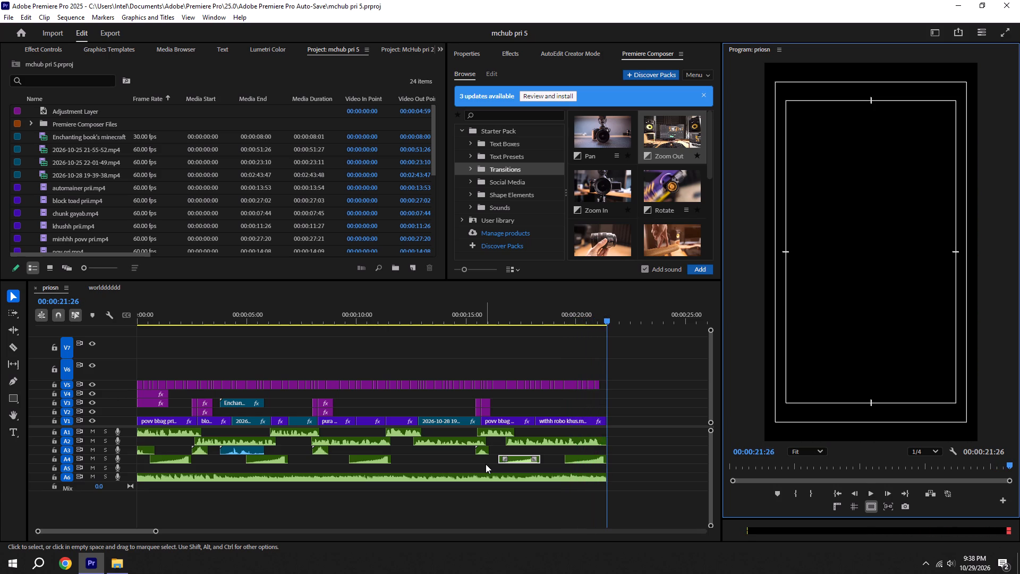
pyautogui.press('space')
pyautogui.keyDown('alt'); pyautogui.scroll(4, 330, 405); pyautogui.keyUp('alt')
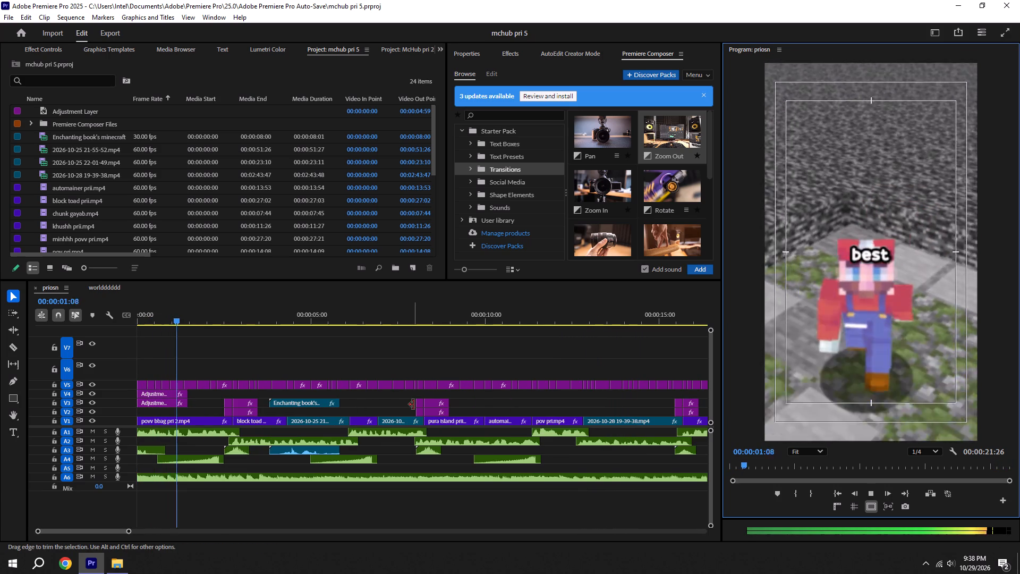
pyautogui.keyDown('alt'); pyautogui.scroll(-3, 413, 404); pyautogui.keyUp('alt')
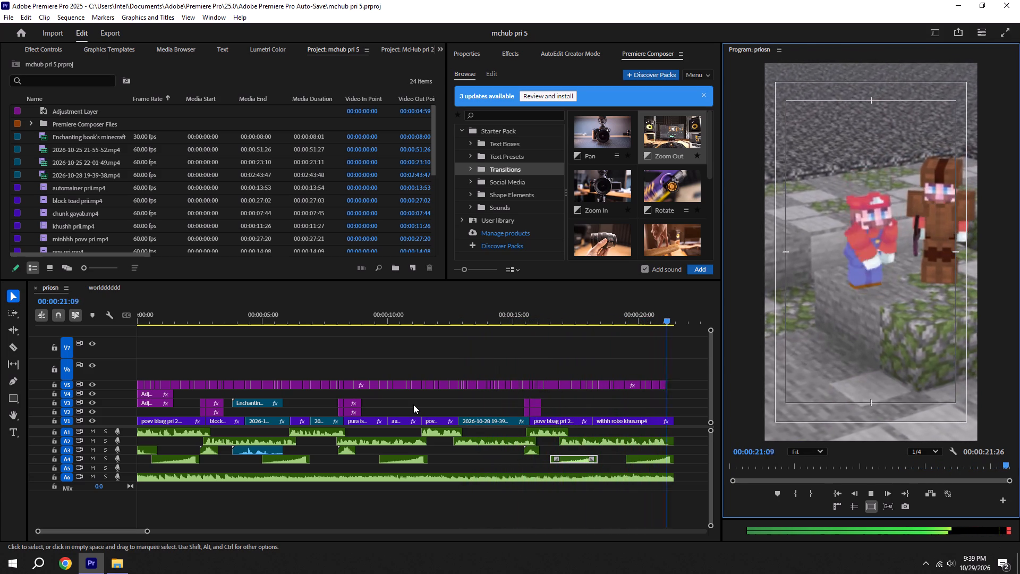
pyautogui.press('space')
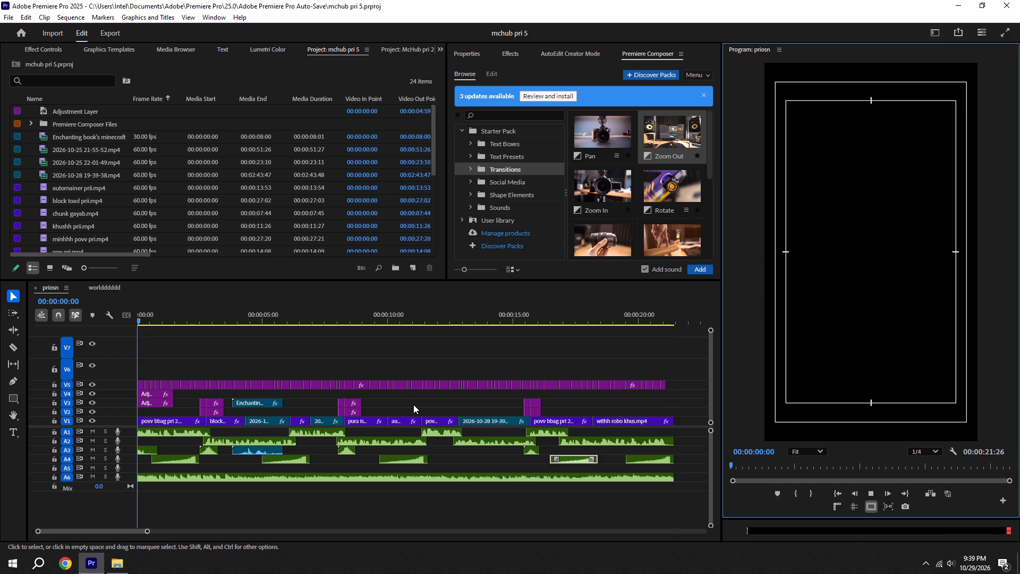
pyautogui.keyDown('alt'); pyautogui.scroll(4, 377, 413); pyautogui.keyUp('alt')
pyautogui.scroll(5, 377, 413)
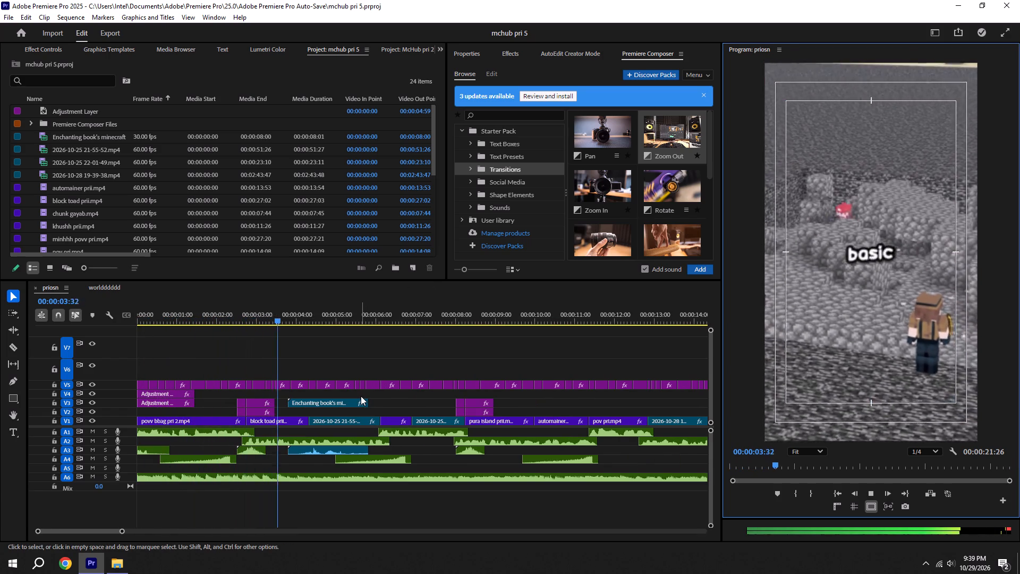
pyautogui.press('space')
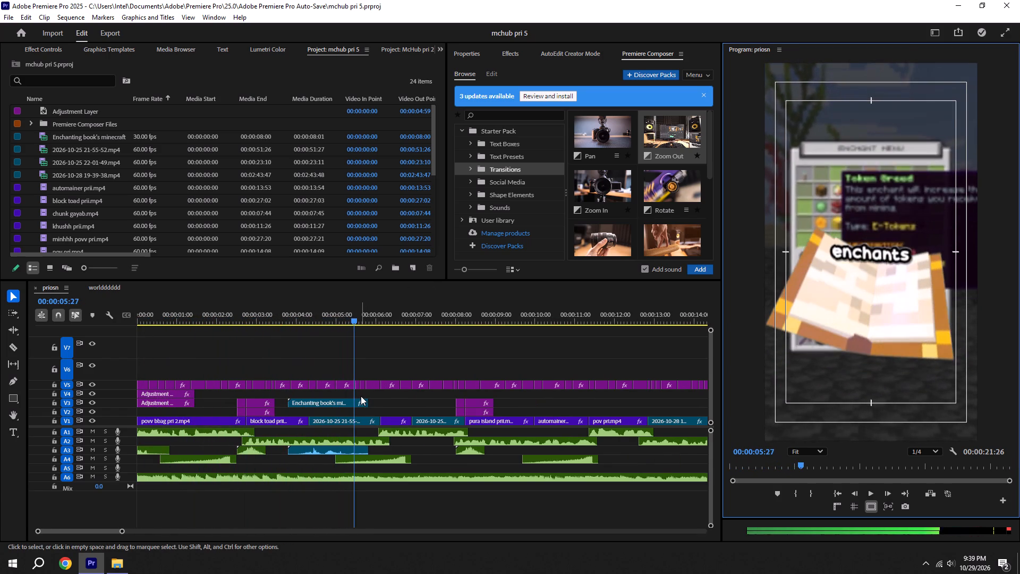
pyautogui.press('space')
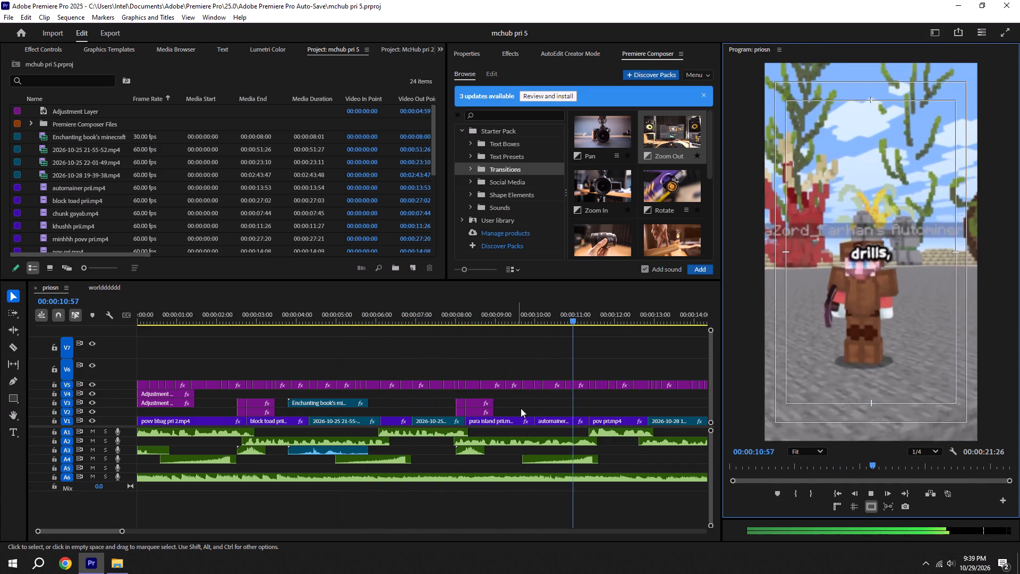
# Replay the priosn sequence from about 00:00:11:22 through the cut to povv bbag pri 2.mp4, and save the project.
pyautogui.keyDown('shift'); pyautogui.moveTo(596, 318); pyautogui.dragTo(591, 318); pyautogui.keyUp('shift')
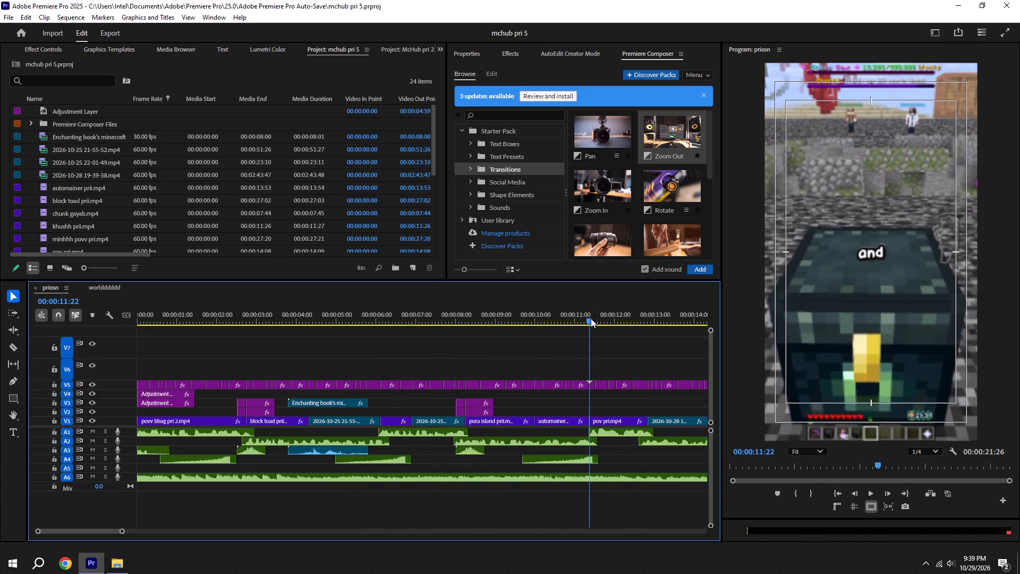
pyautogui.keyDown('shift'); pyautogui.moveTo(591, 318); pyautogui.dragTo(590, 318); pyautogui.keyUp('shift')
pyautogui.press('space')
pyautogui.keyDown('alt'); pyautogui.scroll(-4, 586, 318); pyautogui.keyUp('alt')
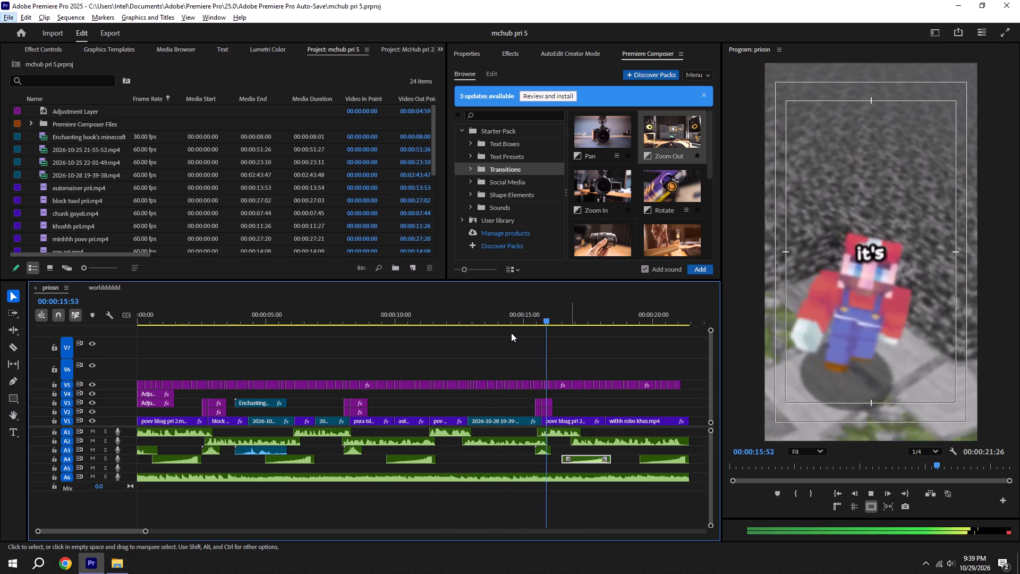
pyautogui.hotkey('ctrl', 's')
# Mark the start of the 2026-10-28 clip with the playhead, open the McHub pri 4 project, and copy the sound on A7 of spawnn pri.
pyautogui.keyDown('shift'); pyautogui.click(468, 321); pyautogui.keyUp('shift')
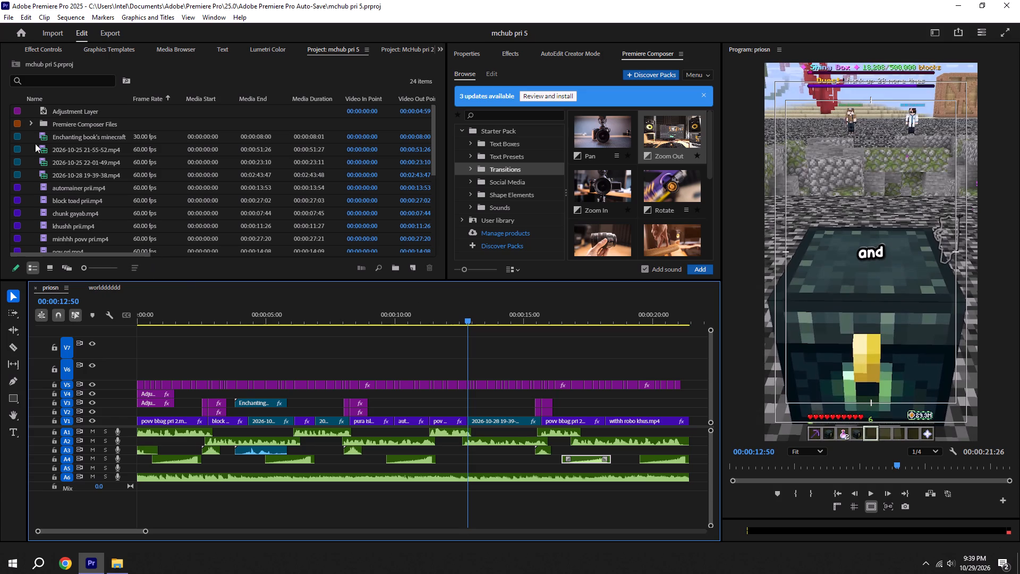
pyautogui.click(23, 34)
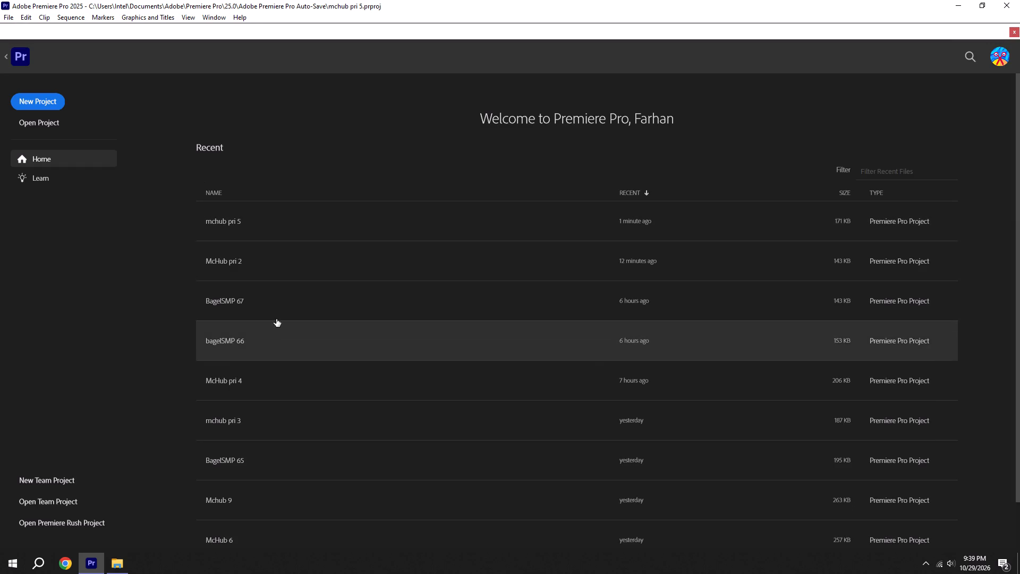
pyautogui.click(261, 387)
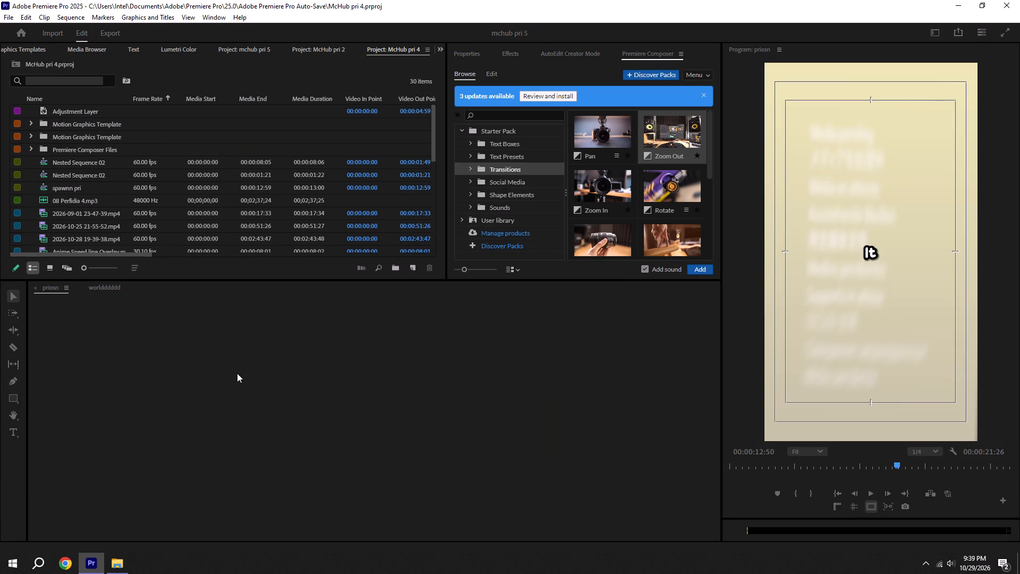
pyautogui.scroll(17, 222, 487)
pyautogui.moveTo(171, 493); pyautogui.dragTo(153, 500)
pyautogui.scroll(6, 160, 496)
pyautogui.hotkey('ctrl', 'c')
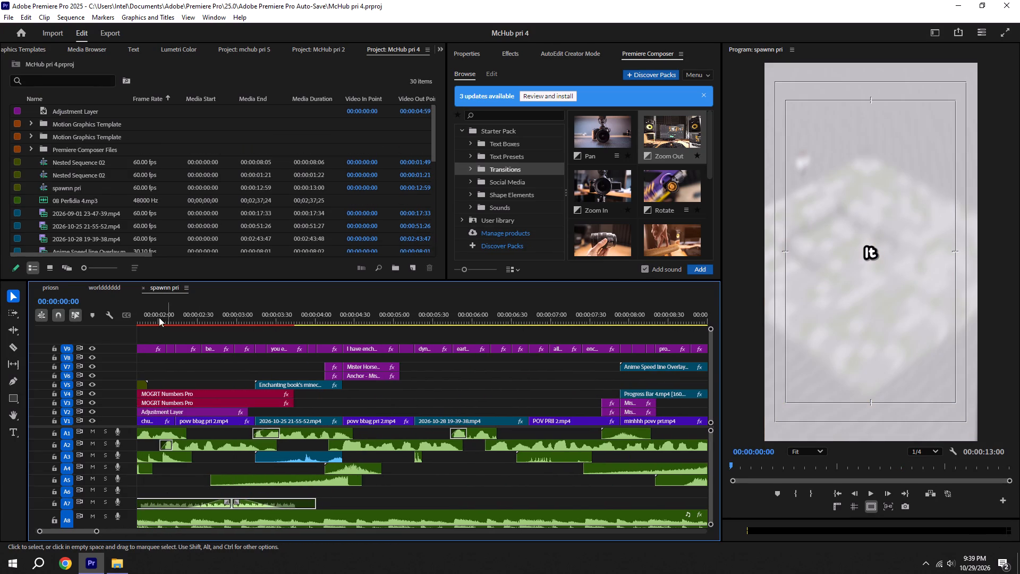
# Accept the font substitution, return to the priosn sequence, and paste the copied sound at the start of the 2026-10-28 clip.
pyautogui.click(57, 287)
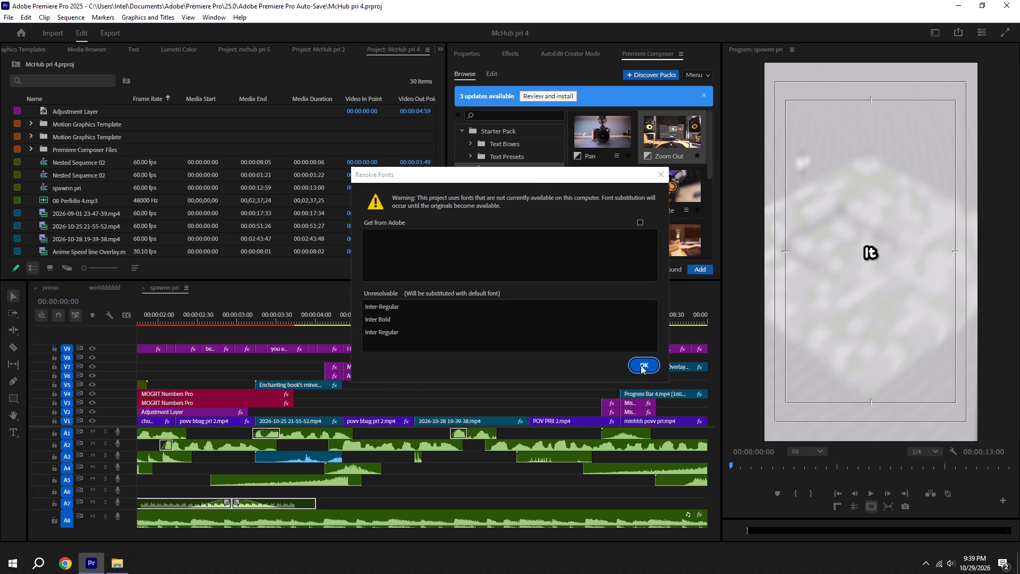
pyautogui.moveTo(641, 365); pyautogui.dragTo(636, 366)
pyautogui.click(58, 292)
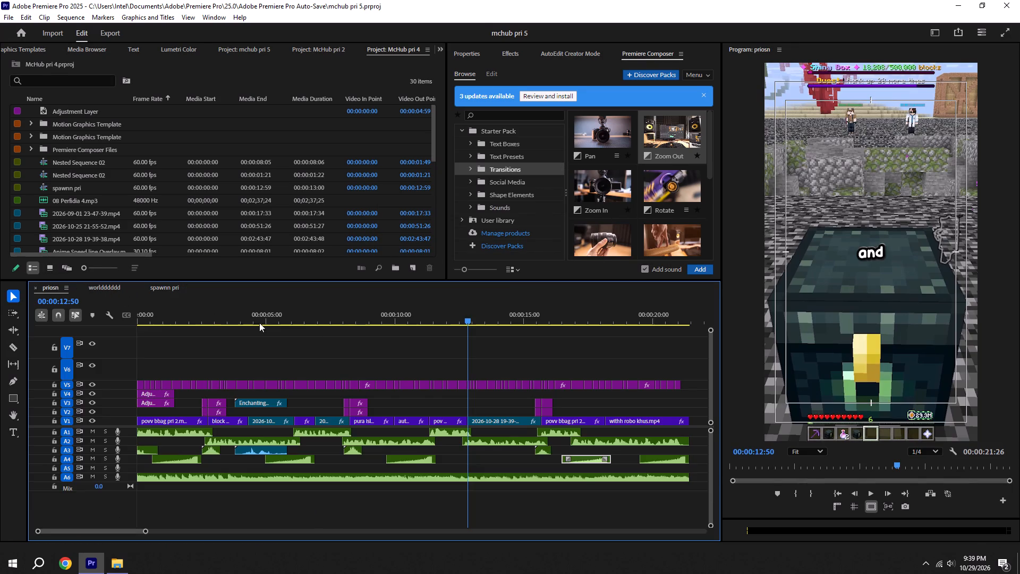
pyautogui.hotkey('ctrl', 'v')
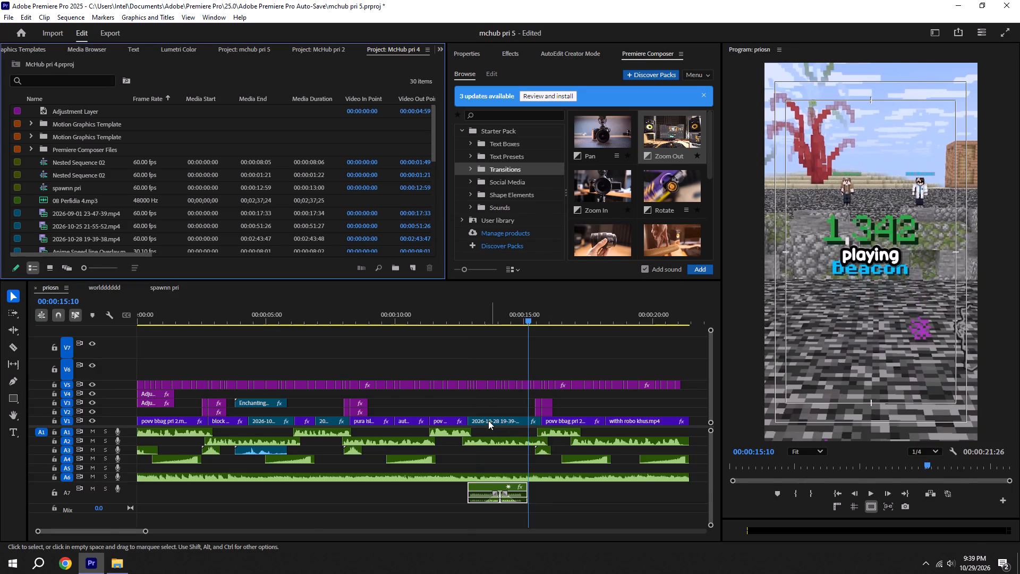
# Move the full-length background music from A6 to a new audio track A8, beneath the pasted sound.
pyautogui.keyDown('shift'); pyautogui.click(449, 317); pyautogui.keyUp('shift')
pyautogui.moveTo(468, 479); pyautogui.dragTo(465, 505)
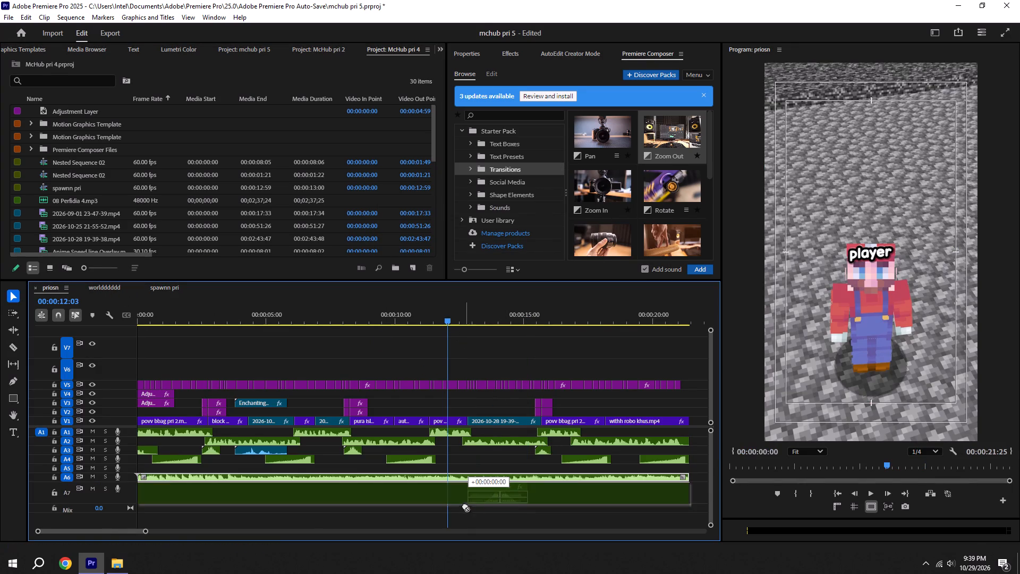
pyautogui.moveTo(465, 505); pyautogui.dragTo(465, 518)
pyautogui.moveTo(596, 509); pyautogui.dragTo(594, 510)
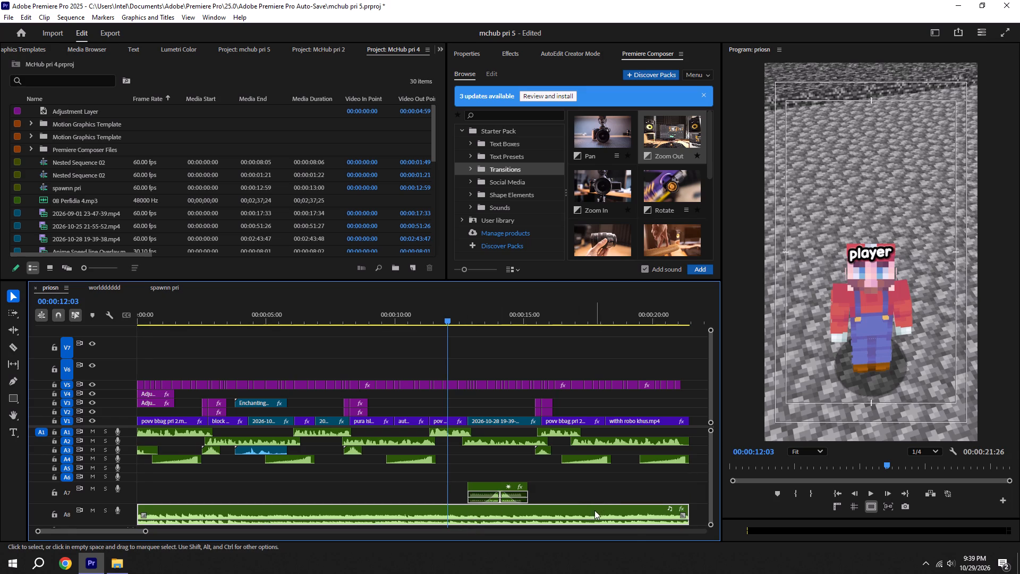
pyautogui.moveTo(594, 510); pyautogui.dragTo(576, 511)
pyautogui.click(602, 491)
# Play back the pasted sound on A7, start its fade-out later and extend its fade-in slightly, and save the project.
pyautogui.press('space')
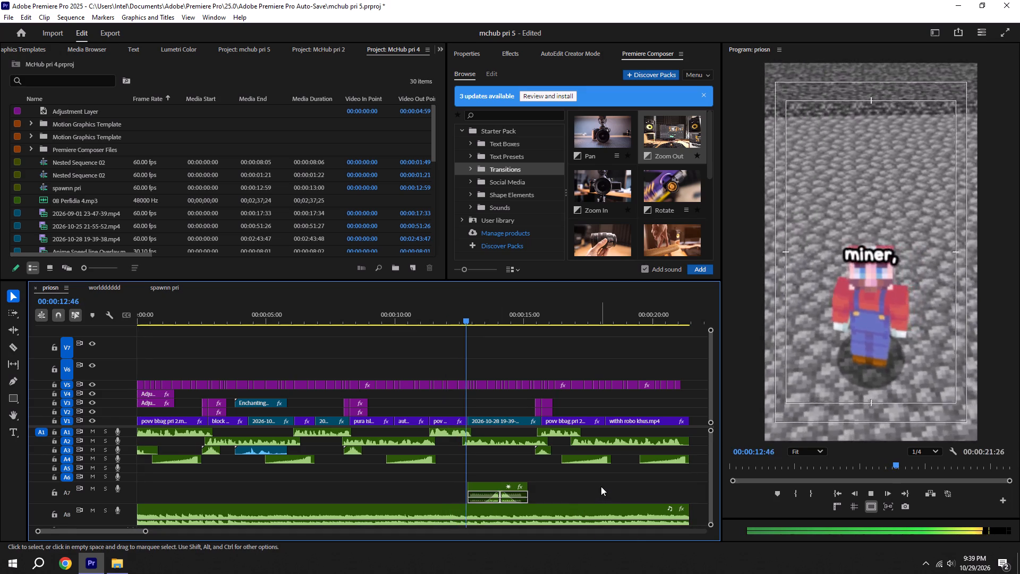
pyautogui.press('space')
pyautogui.press('space')
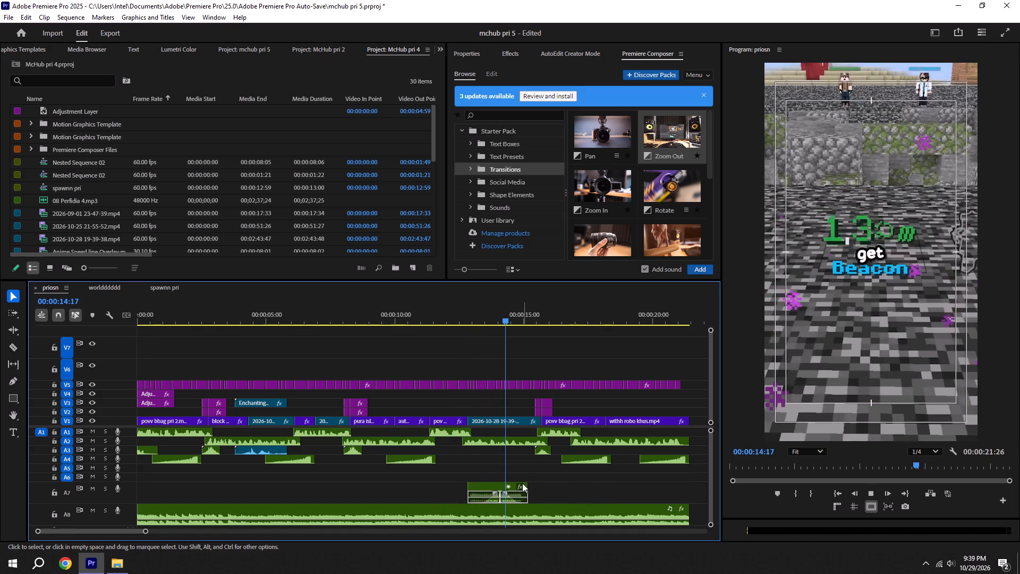
pyautogui.press('space')
pyautogui.scroll(9, 497, 497)
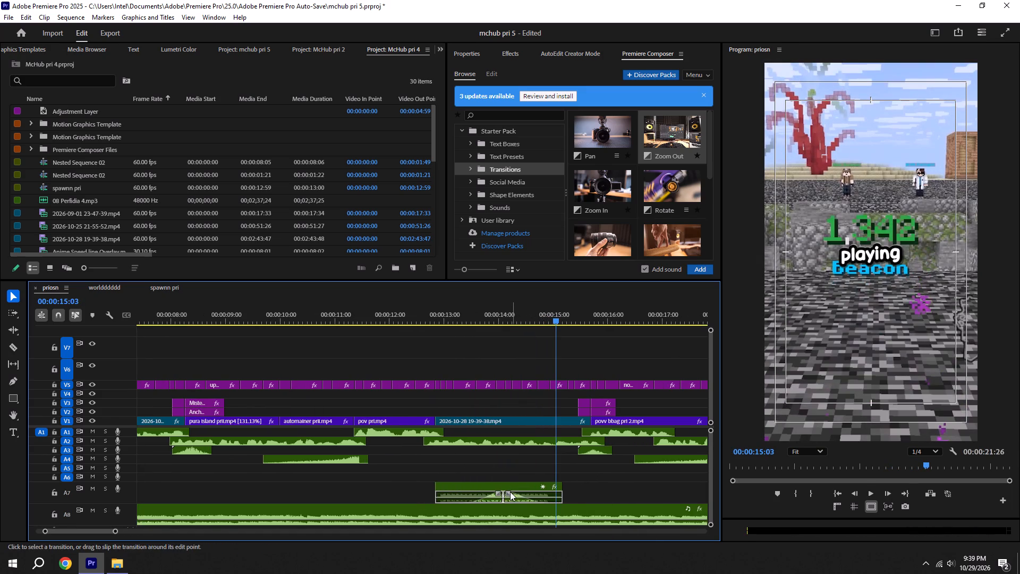
pyautogui.moveTo(509, 492); pyautogui.dragTo(523, 480)
pyautogui.hotkey('ctrl', 's')
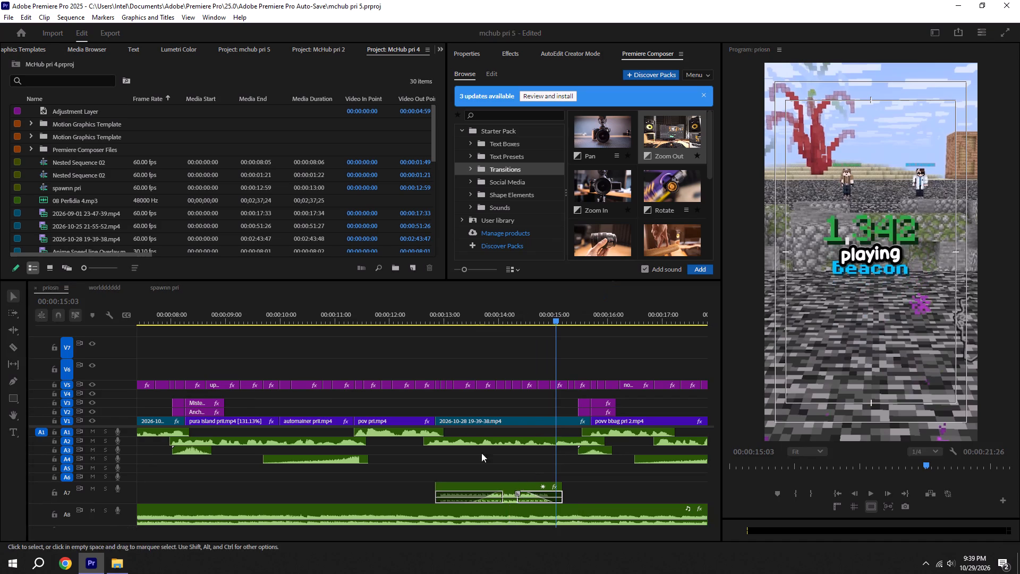
pyautogui.click(502, 491)
pyautogui.hotkey('ctrl', 's')
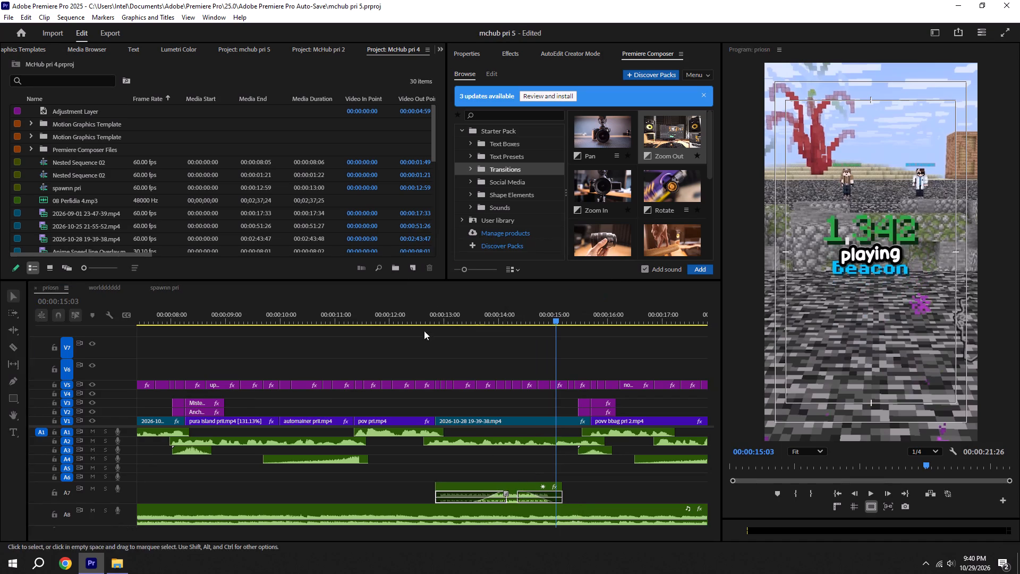
# Replay from just before the A7 sound, shorten its fade-out a little further, and save the project.
pyautogui.click(425, 314)
pyautogui.press('space')
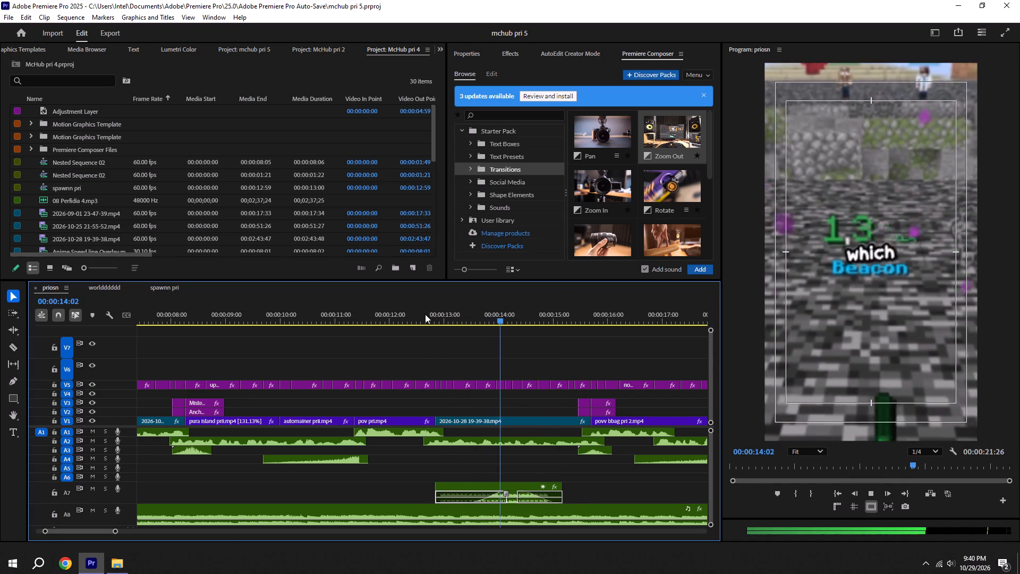
pyautogui.press('space')
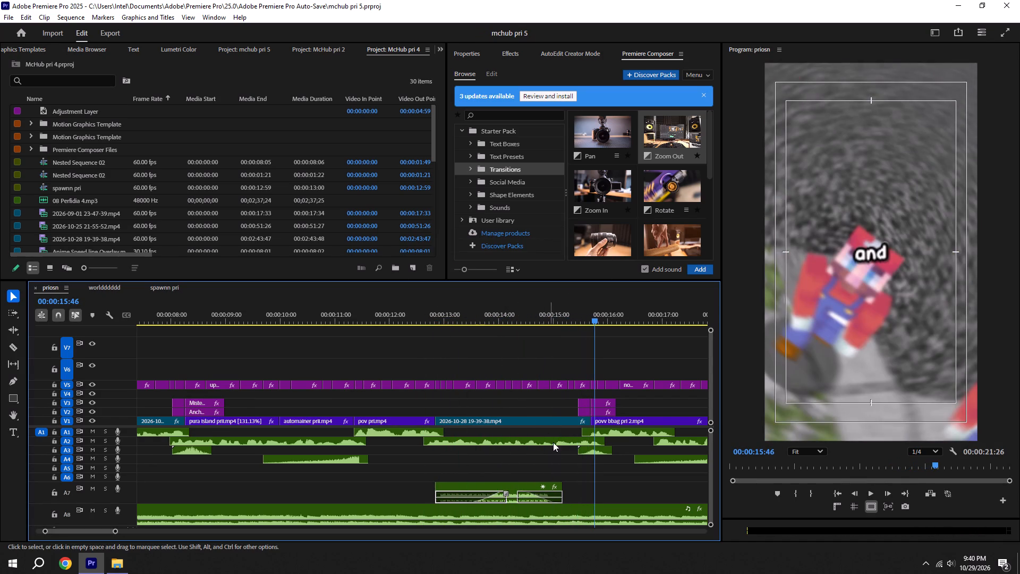
pyautogui.moveTo(518, 494); pyautogui.dragTo(522, 491)
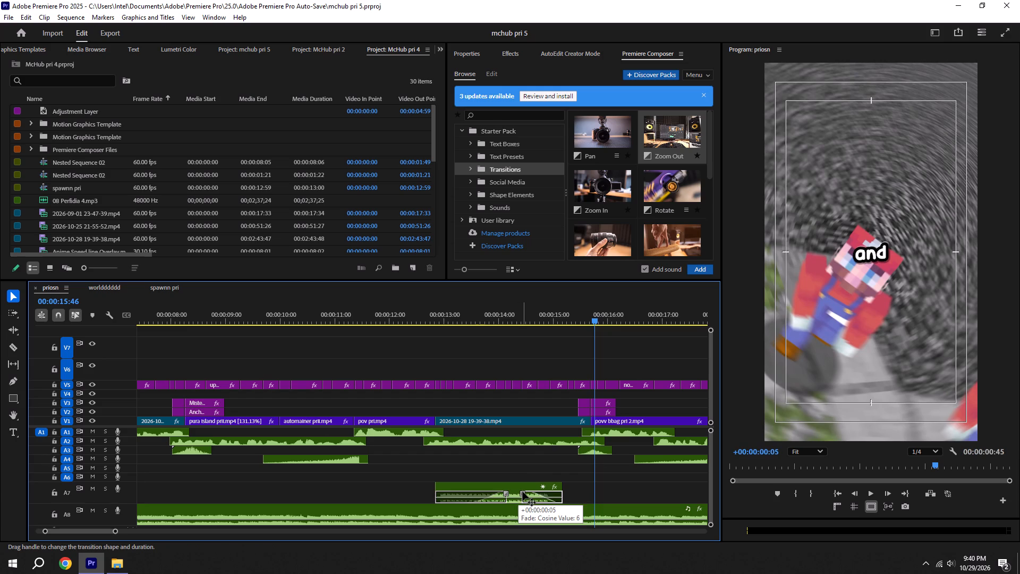
pyautogui.moveTo(522, 491); pyautogui.dragTo(525, 490)
pyautogui.hotkey('ctrl', 's')
# Replay the A7 sound, shorten its fade-in slightly, shift the clip about five frames later, and save the project.
pyautogui.click(436, 319)
pyautogui.press('space')
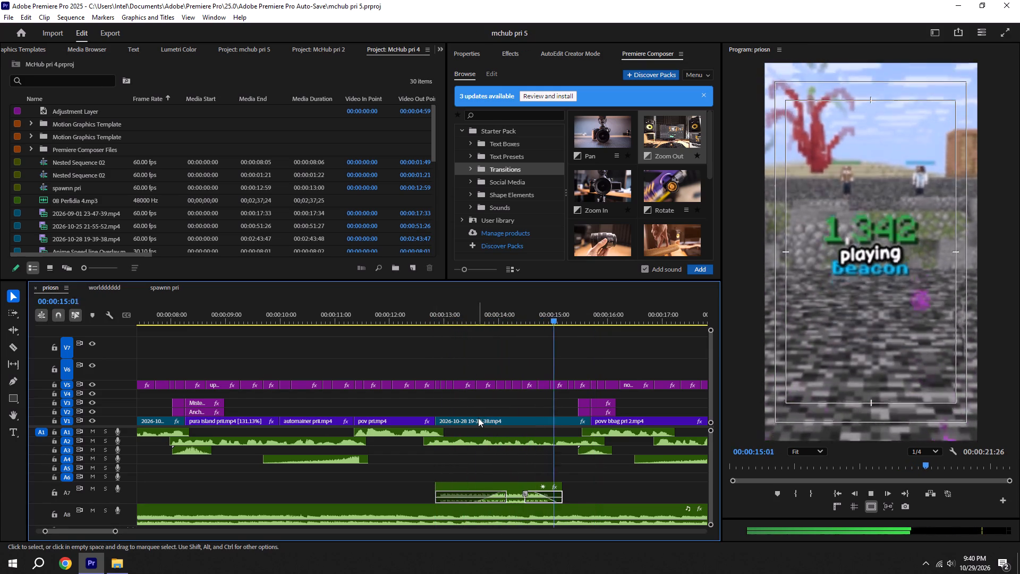
pyautogui.press('space')
pyautogui.moveTo(508, 494); pyautogui.dragTo(507, 492)
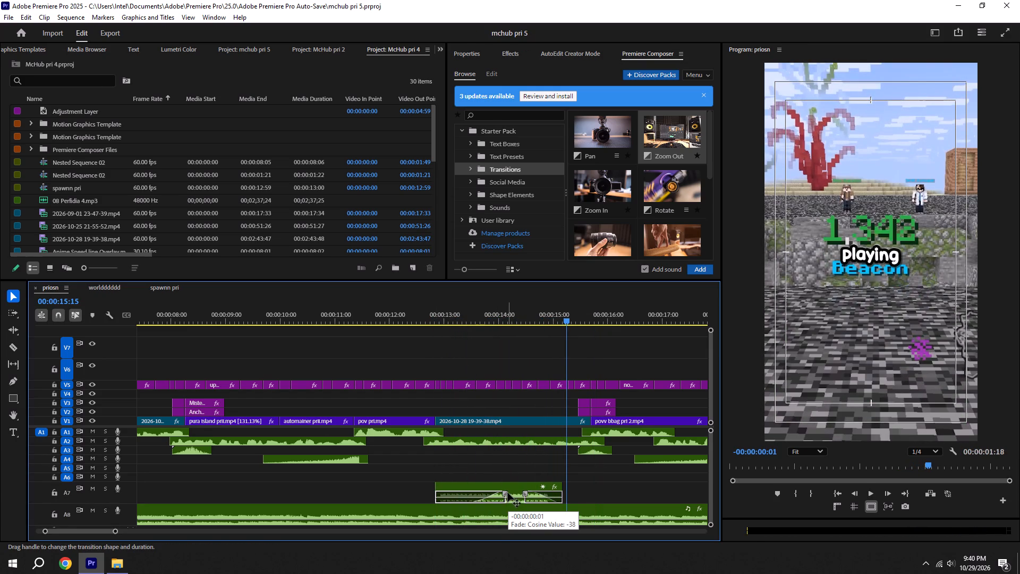
pyautogui.moveTo(507, 492); pyautogui.dragTo(501, 491)
pyautogui.click(507, 483)
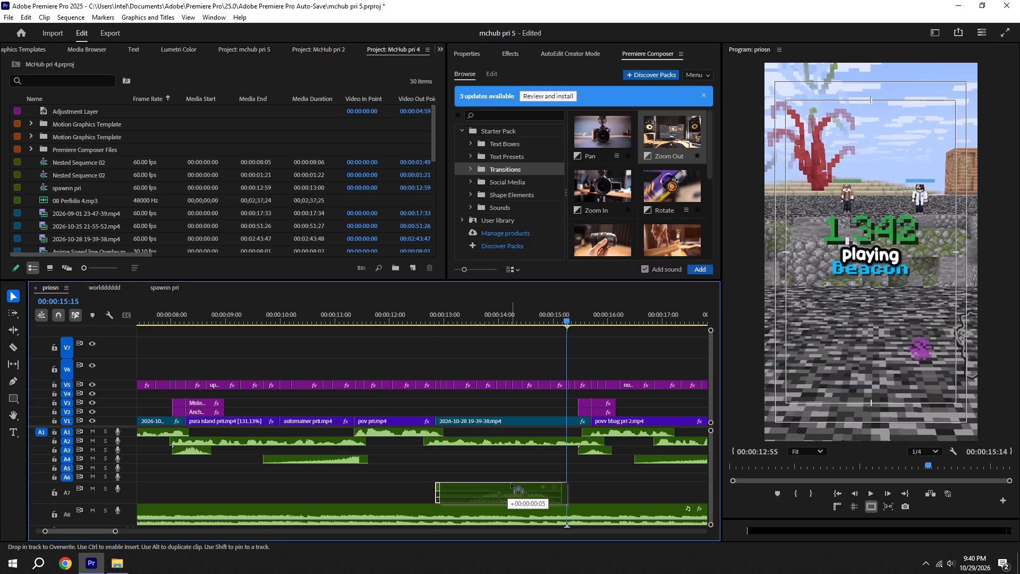
pyautogui.hotkey('ctrl', 's')
# Replay from about 00:00:13:00 to check the adjusted sound under the 2026-10-28 clip, and save the project.
pyautogui.keyDown('shift'); pyautogui.click(444, 298); pyautogui.keyUp('shift')
pyautogui.click(444, 318)
pyautogui.press('space')
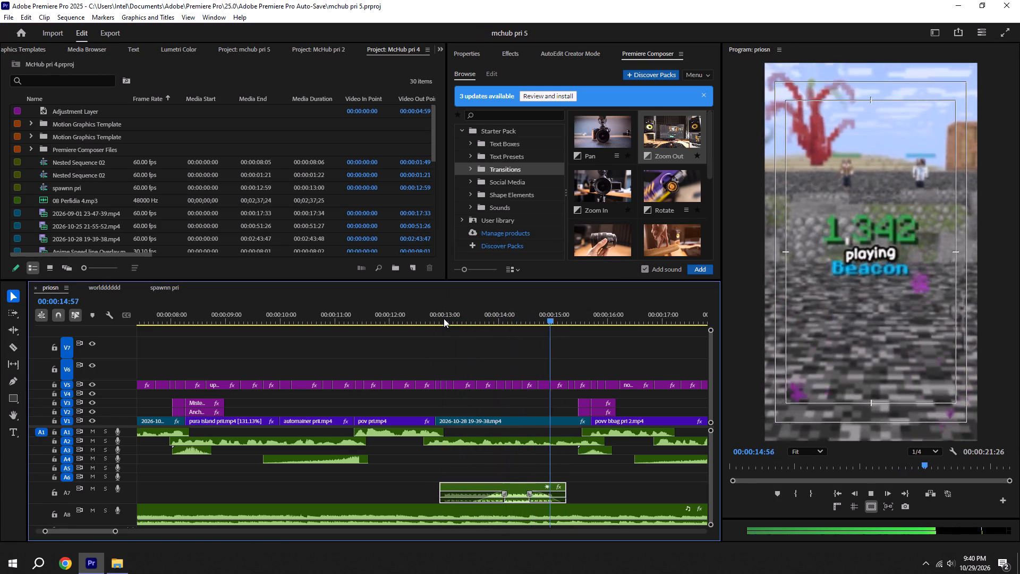
pyautogui.keyDown('alt'); pyautogui.scroll(-10, 444, 318); pyautogui.keyUp('alt')
pyautogui.hotkey('ctrl', 's')
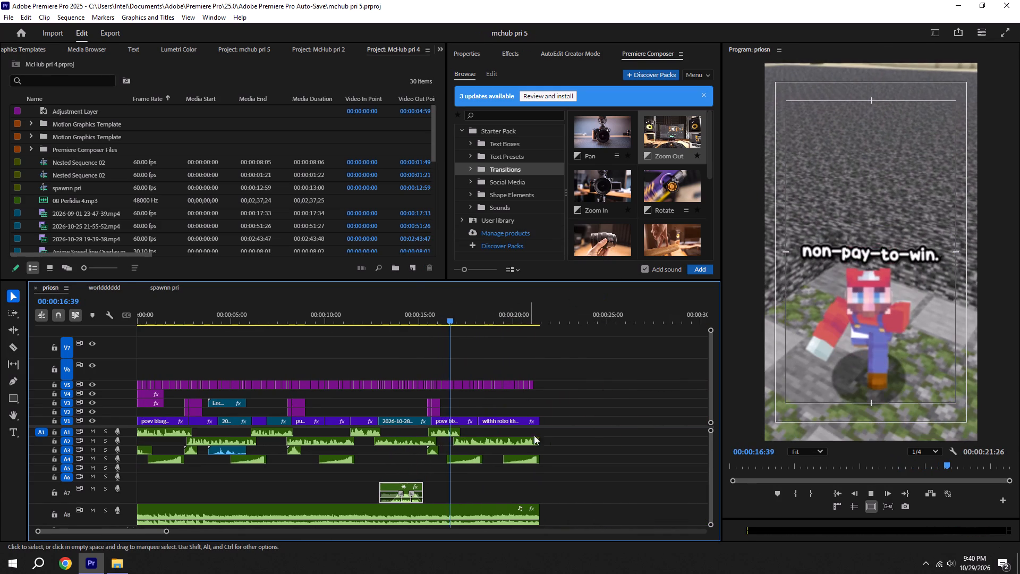
# Move the adjusted sound from A7 up to A3 under the 2026-10-28 clip, keeping its timing, and save the project.
pyautogui.moveTo(397, 486); pyautogui.dragTo(398, 457)
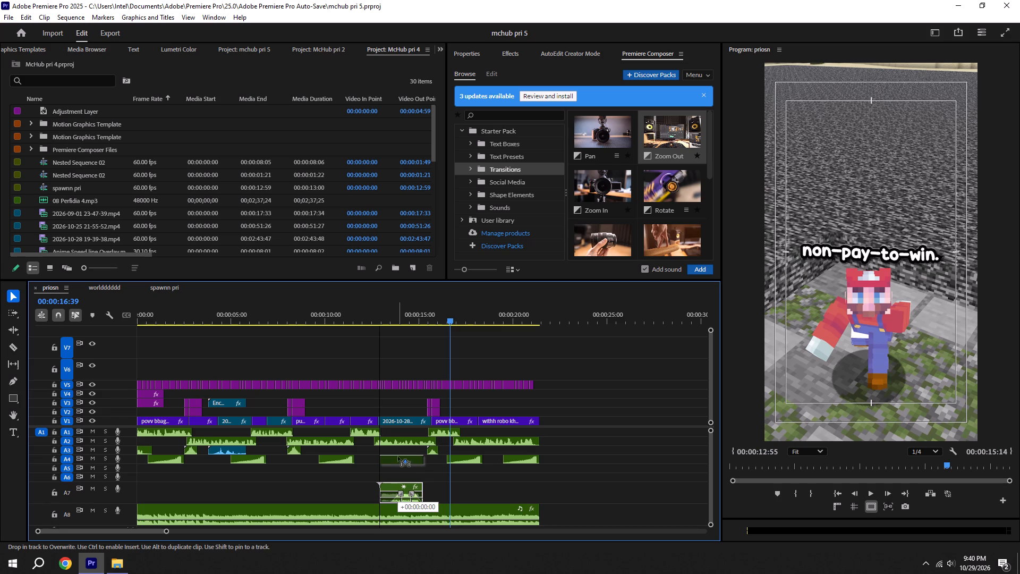
pyautogui.moveTo(398, 457); pyautogui.dragTo(398, 450)
pyautogui.click(427, 468)
pyautogui.press('space')
pyautogui.keyDown('alt'); pyautogui.scroll(-2, 478, 463); pyautogui.keyUp('alt')
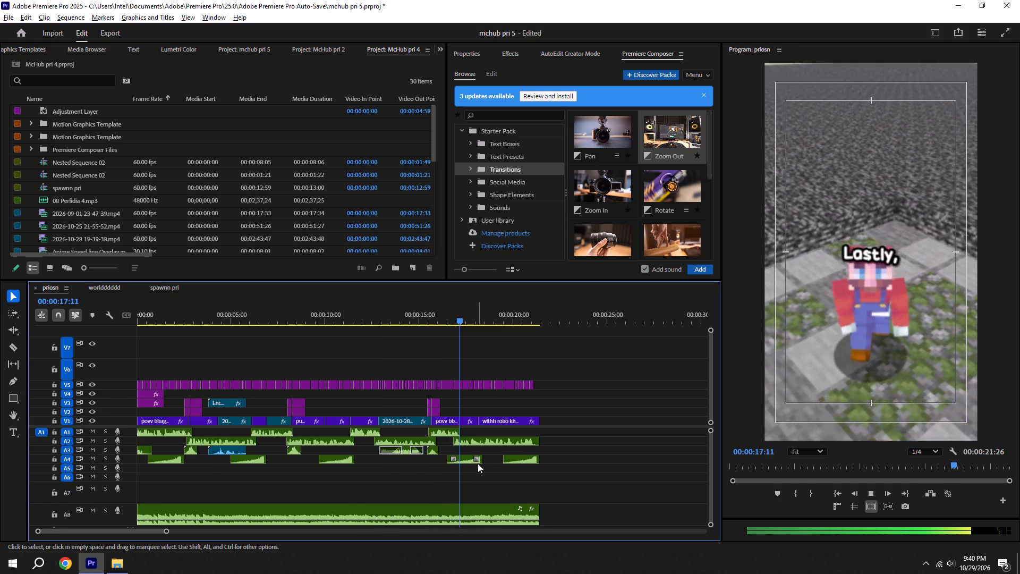
pyautogui.keyDown('alt'); pyautogui.scroll(-2, 478, 463); pyautogui.keyUp('alt')
pyautogui.hotkey('ctrl', 's')
# Play the whole priosn sequence from the beginning, twice, to review the added sound with the rest of the mix.
pyautogui.click(843, 494)
pyautogui.press('space')
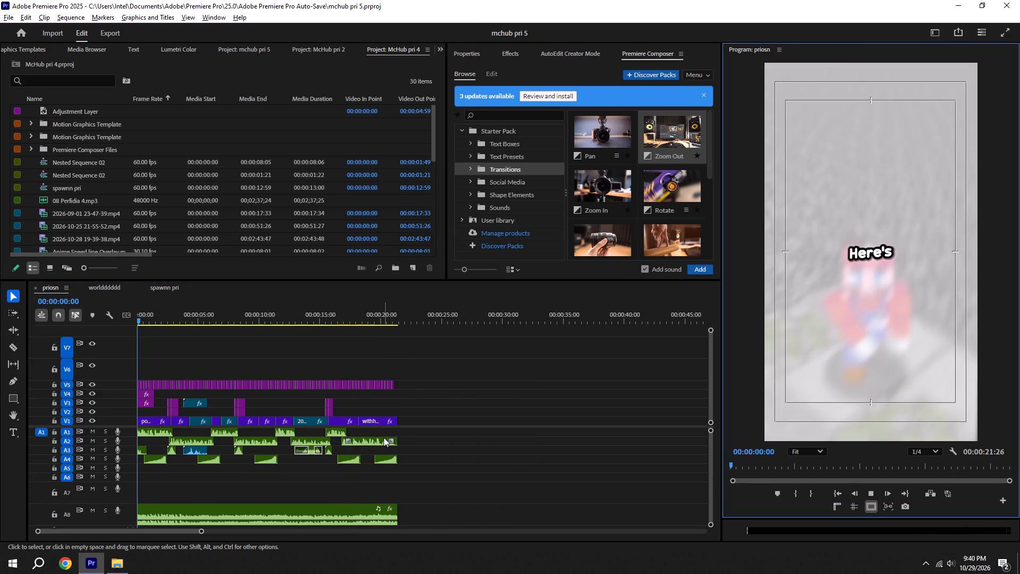
pyautogui.keyDown('alt'); pyautogui.scroll(4, 355, 434); pyautogui.keyUp('alt')
pyautogui.scroll(5, 352, 437)
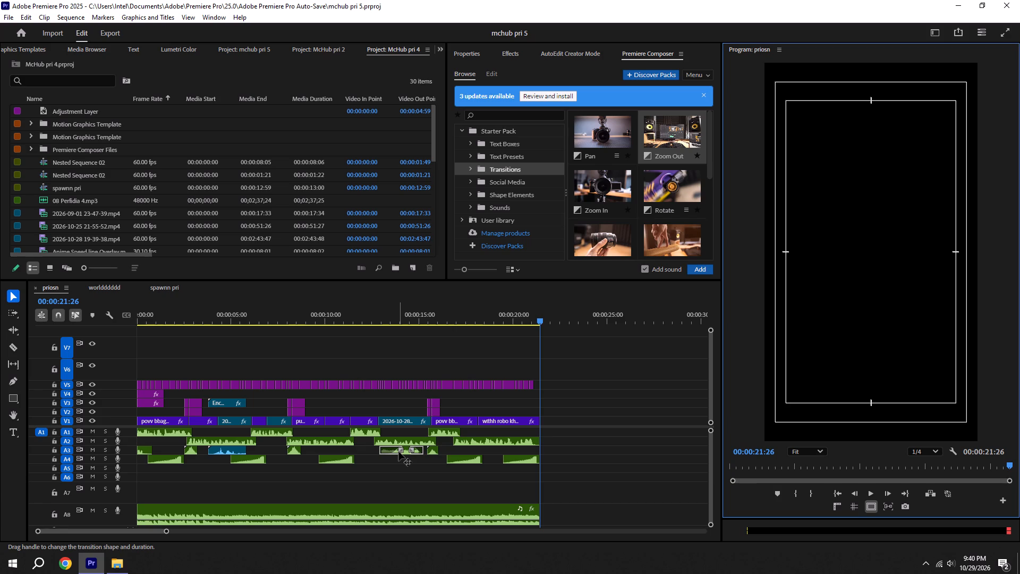
pyautogui.press('space')
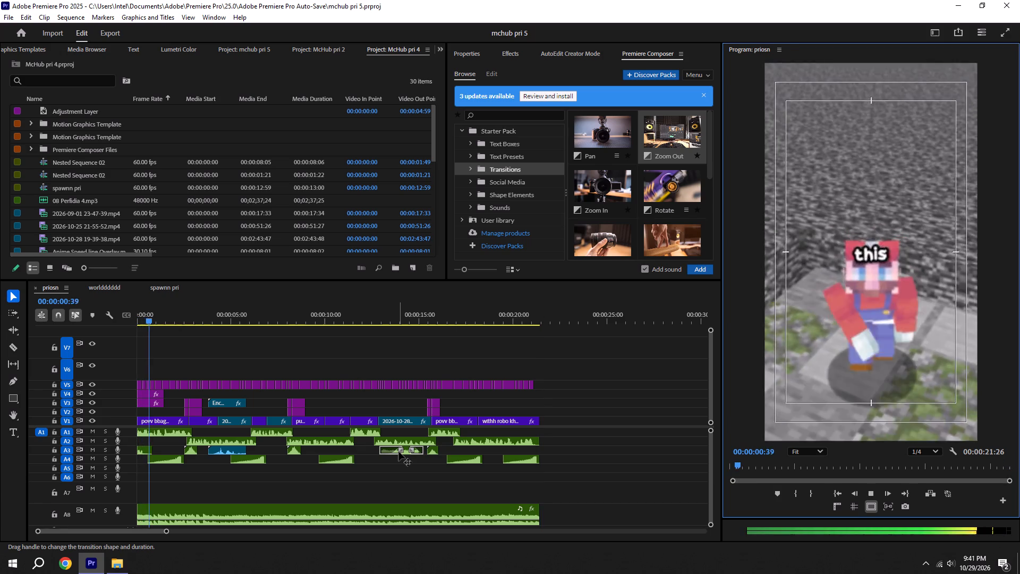
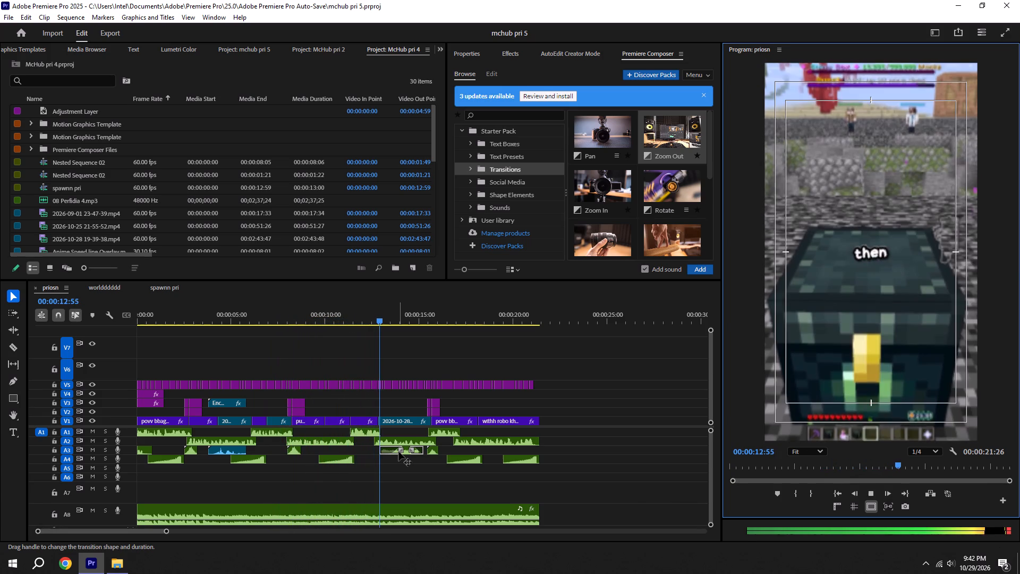
# Stop the priosn sequence playback at about 00:00:12:57, at the start of the 2026-10-28 clip.
pyautogui.press('space')
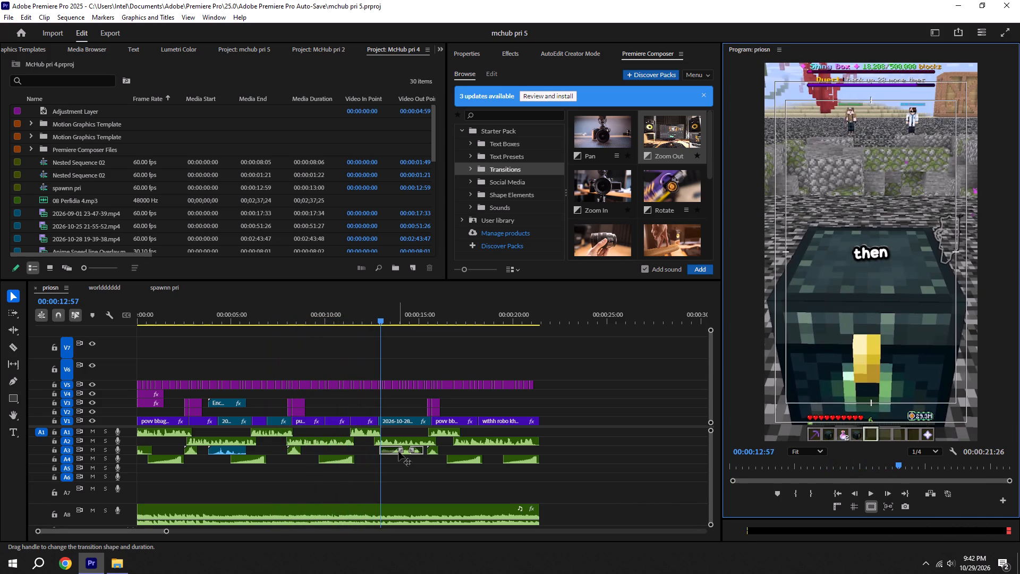
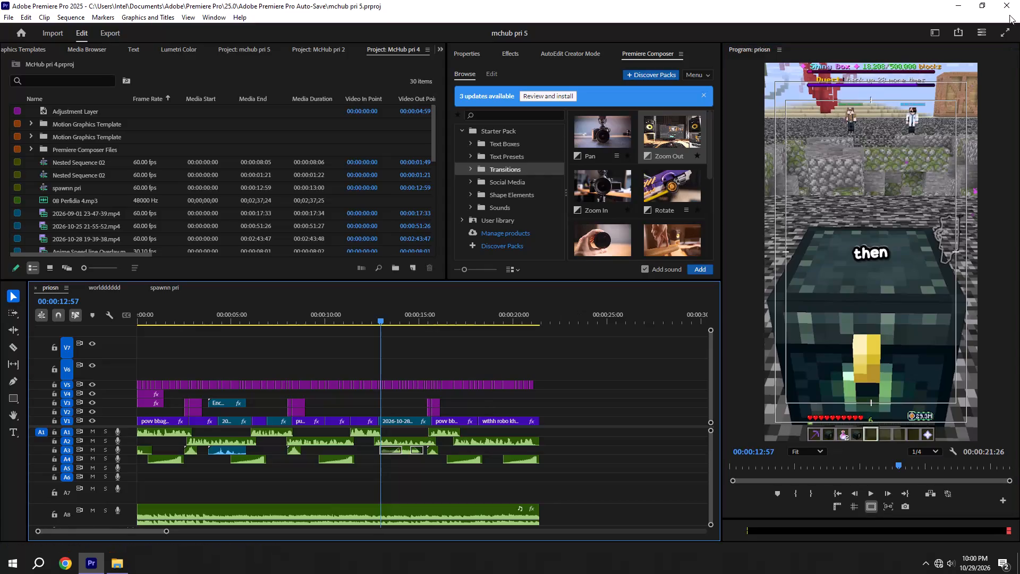
# Close Premiere Pro and the paid one folder window, leaving only the desktop.
pyautogui.click(1009, 14)
pyautogui.click(1002, 0)
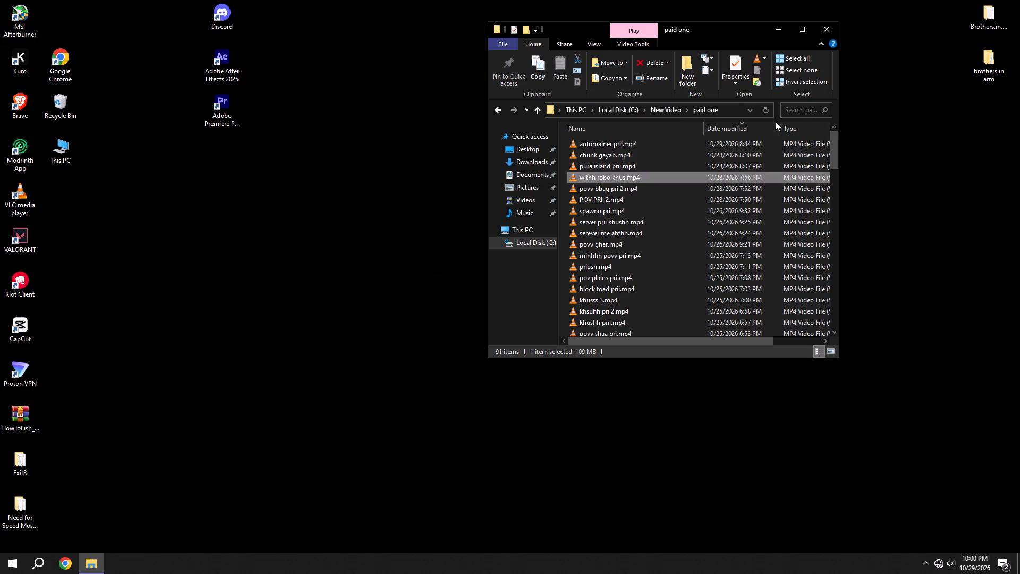
pyautogui.click(822, 27)
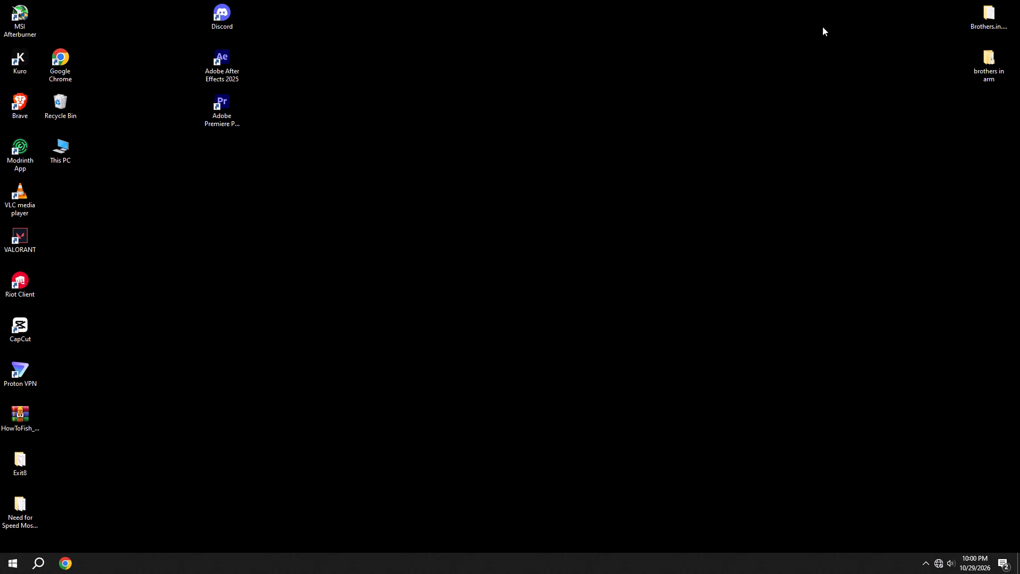